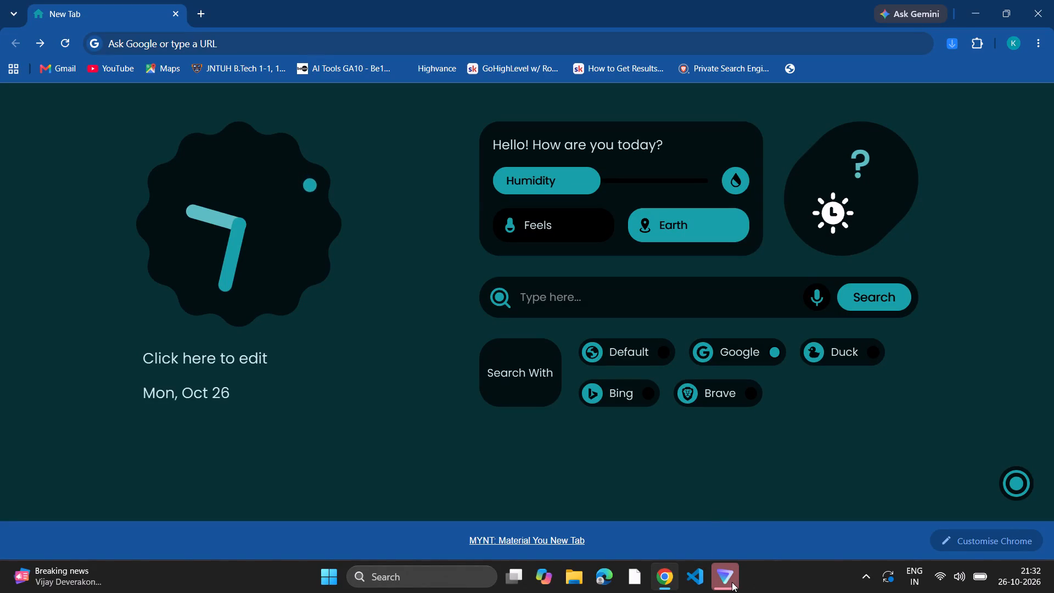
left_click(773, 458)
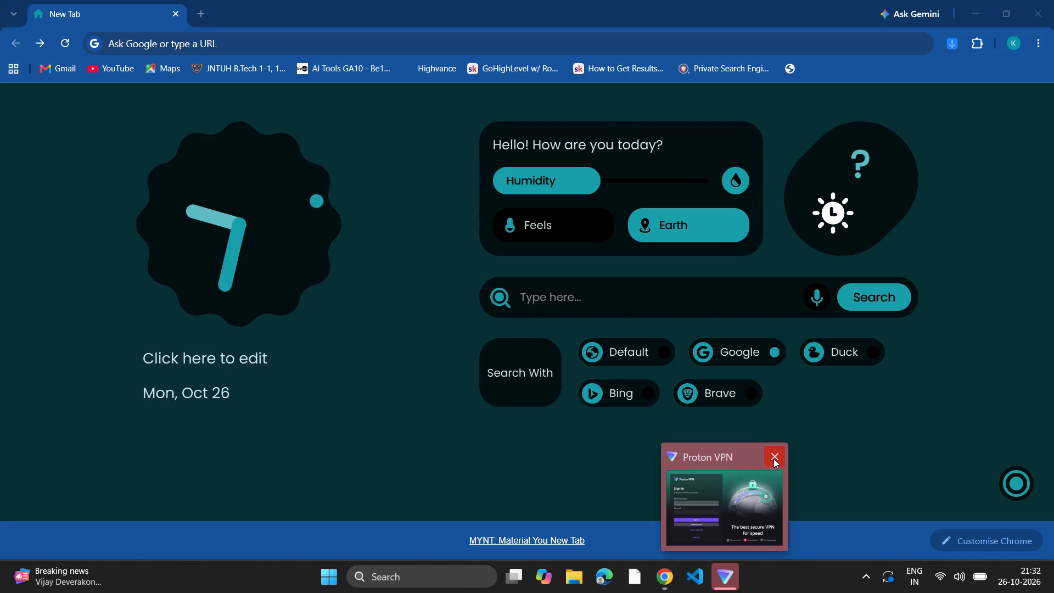
Go to the Zoho Mail admin console at the web address mailadmin.zoho.in.
left_click(336, 46)
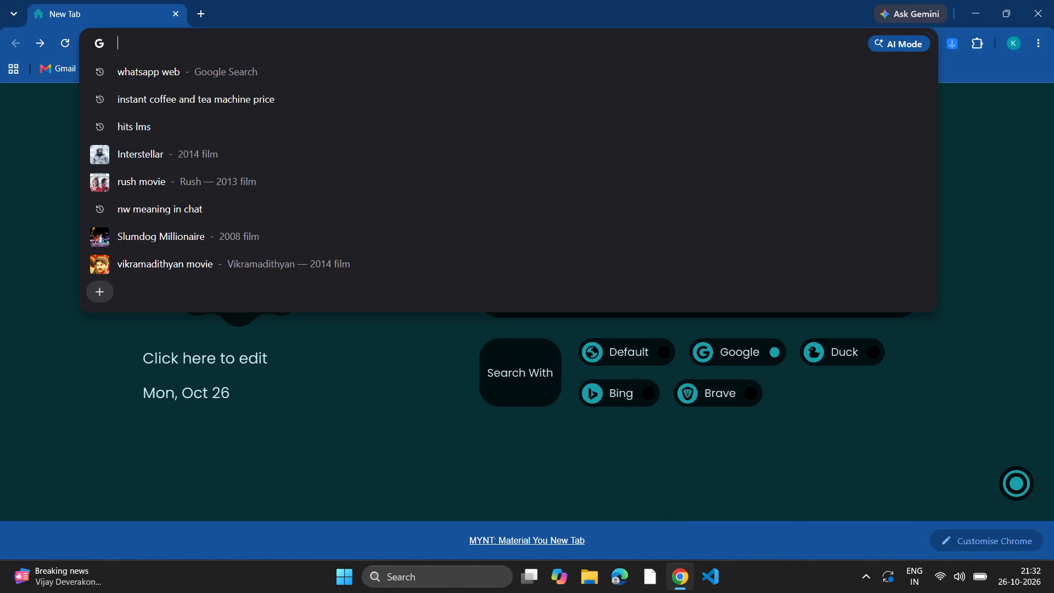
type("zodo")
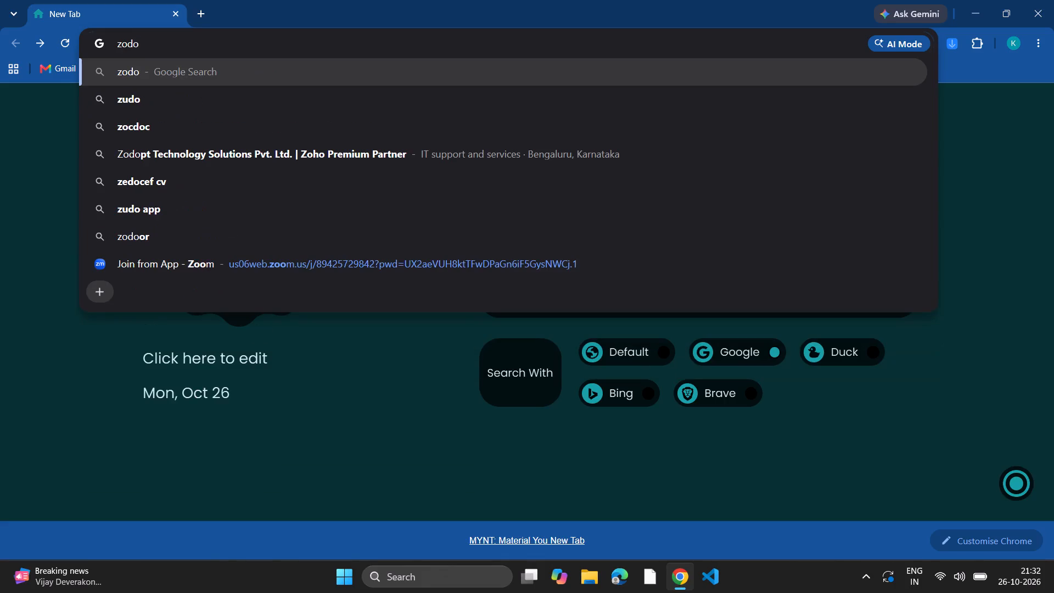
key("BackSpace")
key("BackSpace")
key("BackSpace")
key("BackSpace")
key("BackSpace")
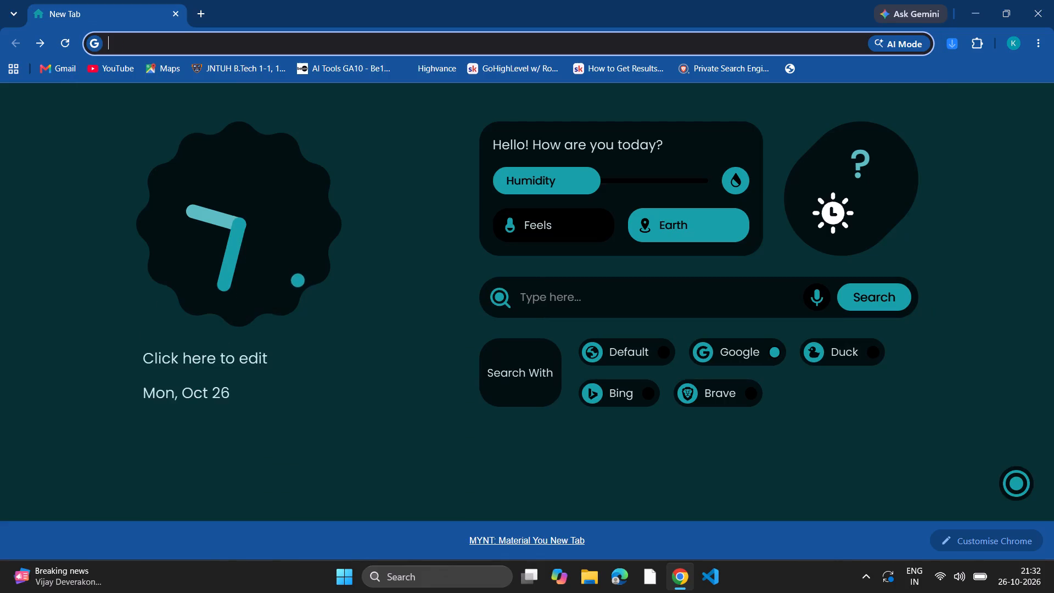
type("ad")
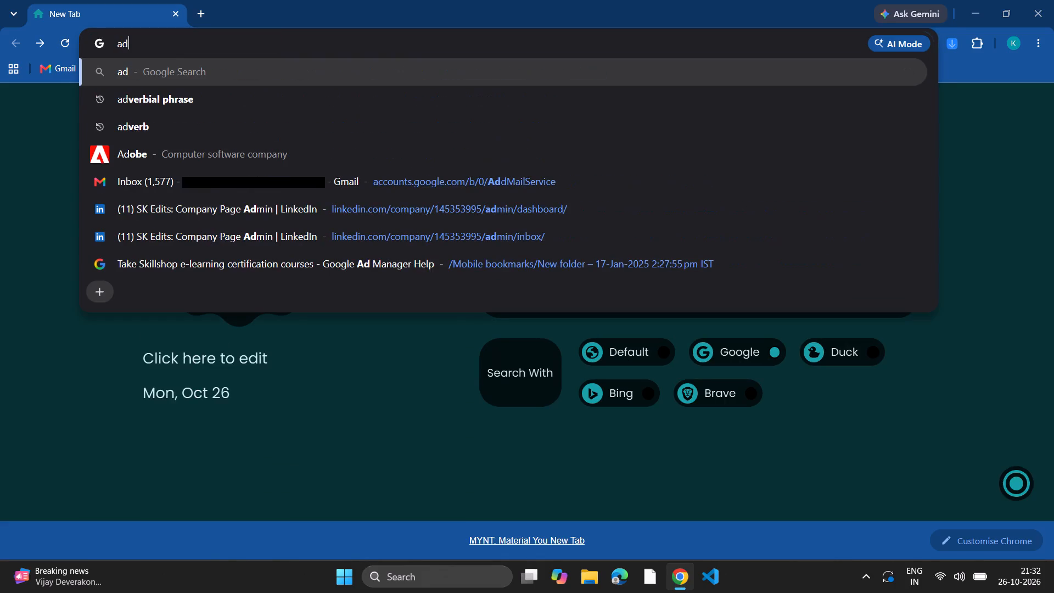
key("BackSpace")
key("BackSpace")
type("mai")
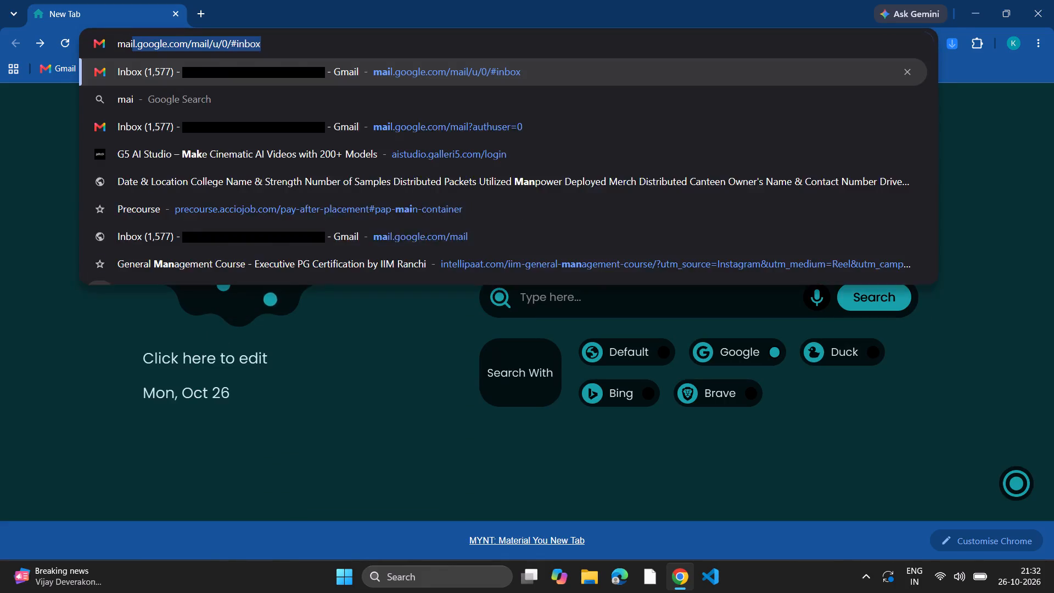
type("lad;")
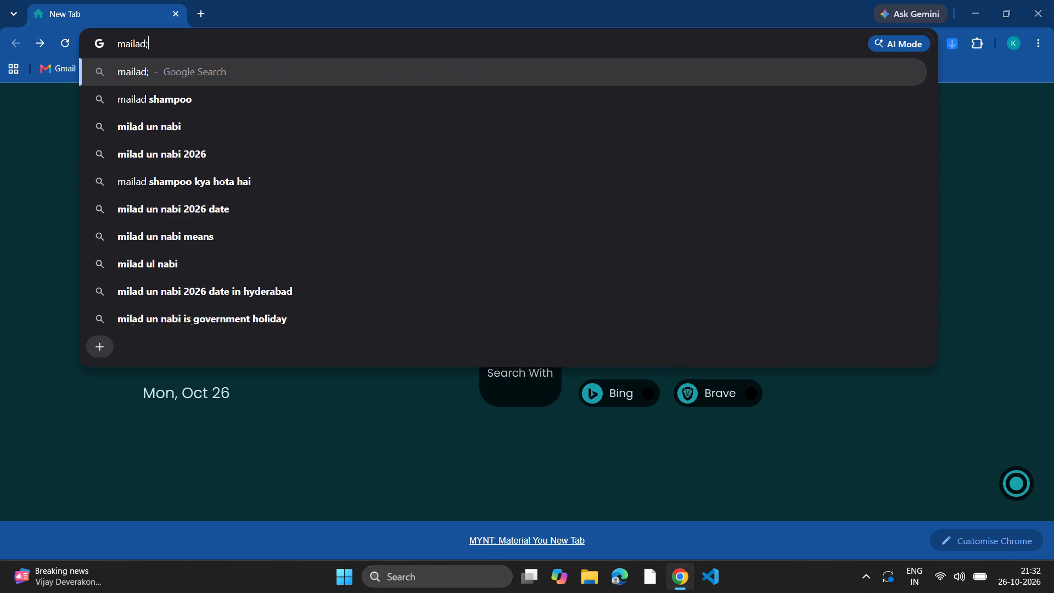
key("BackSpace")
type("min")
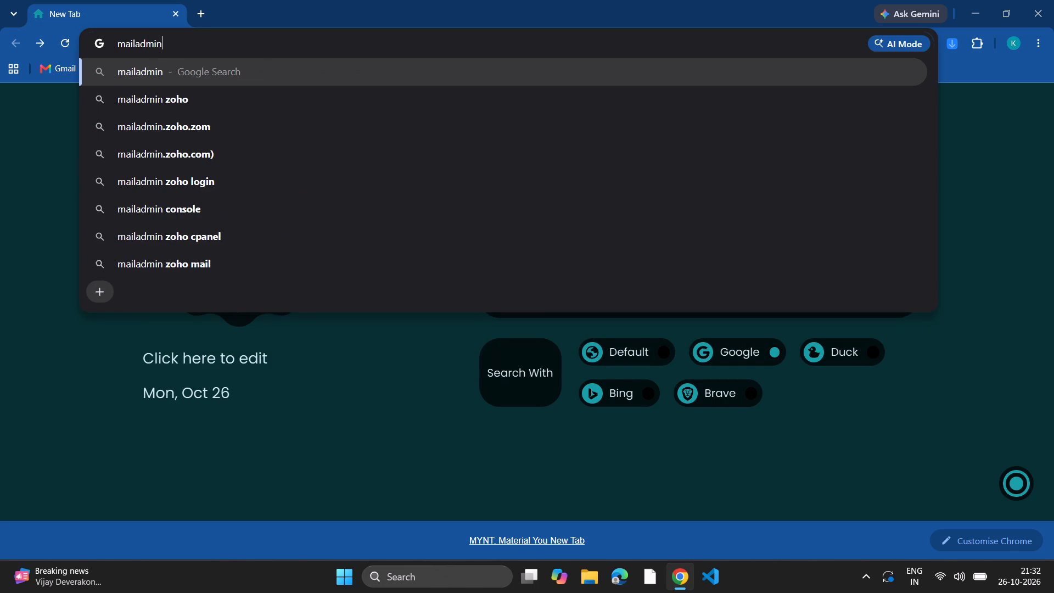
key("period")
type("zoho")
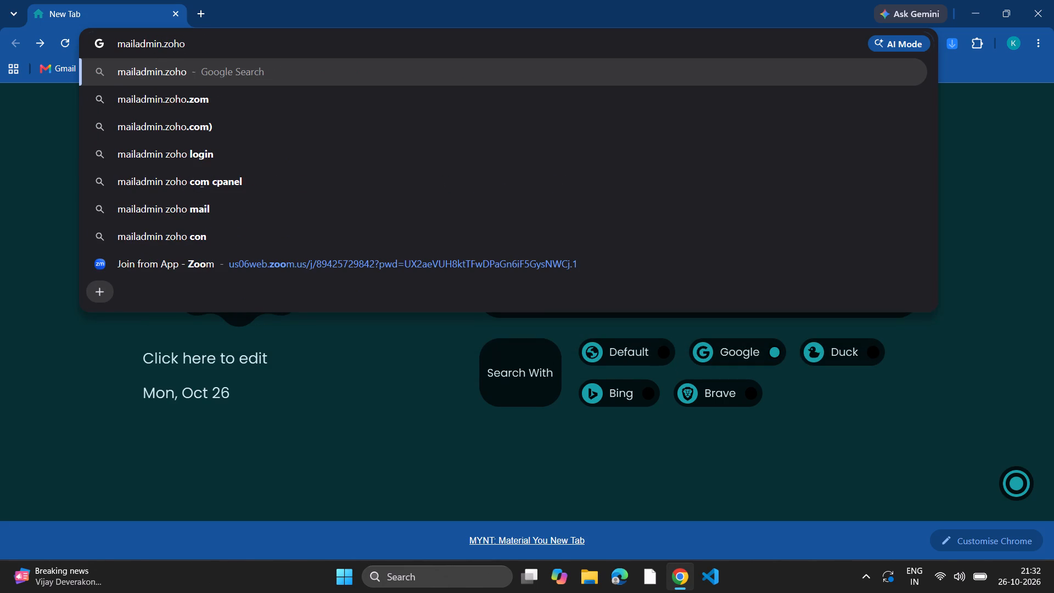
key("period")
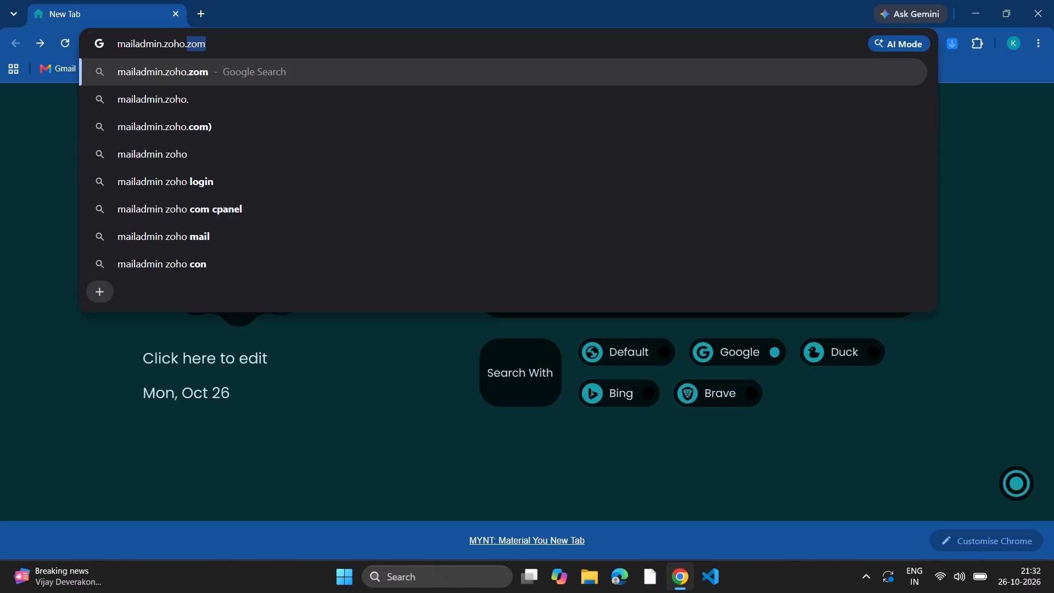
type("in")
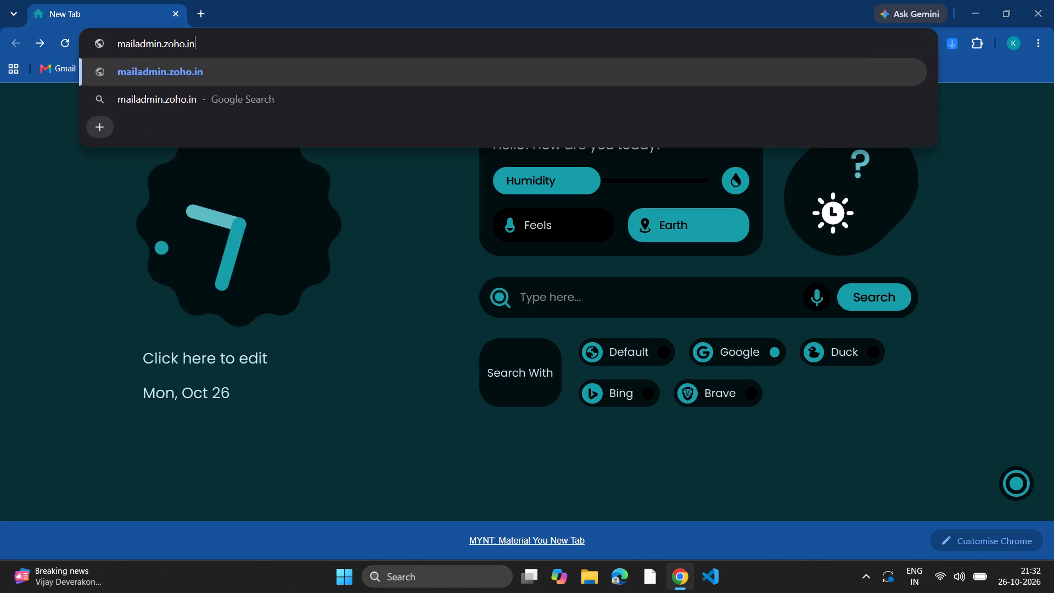
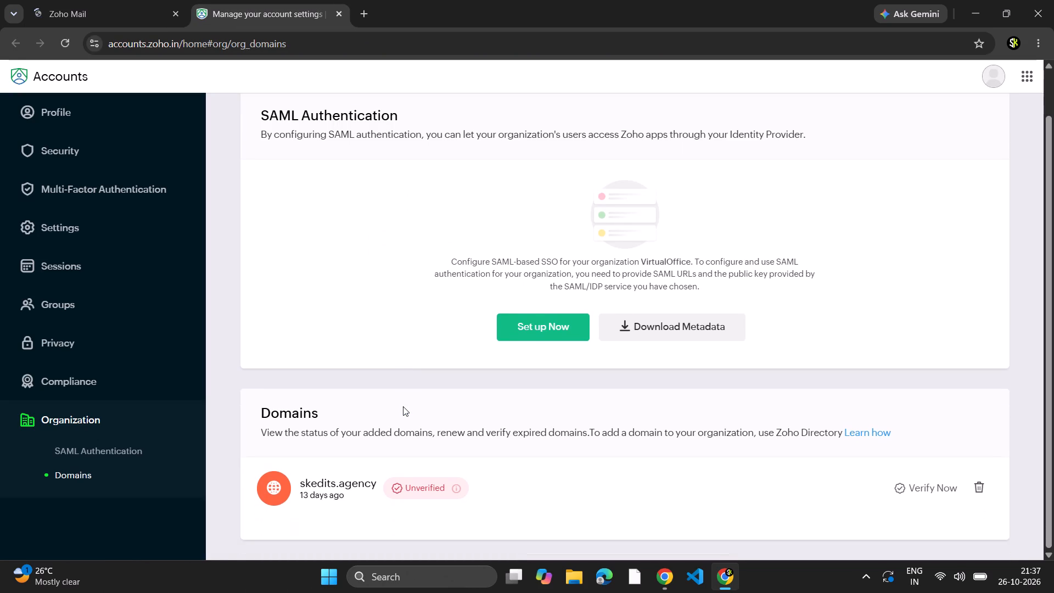
Open the domain verification instructions for the unverified skedits.agency domain.
scroll(403, 406, "down", 2)
scroll(403, 406, "up", 5)
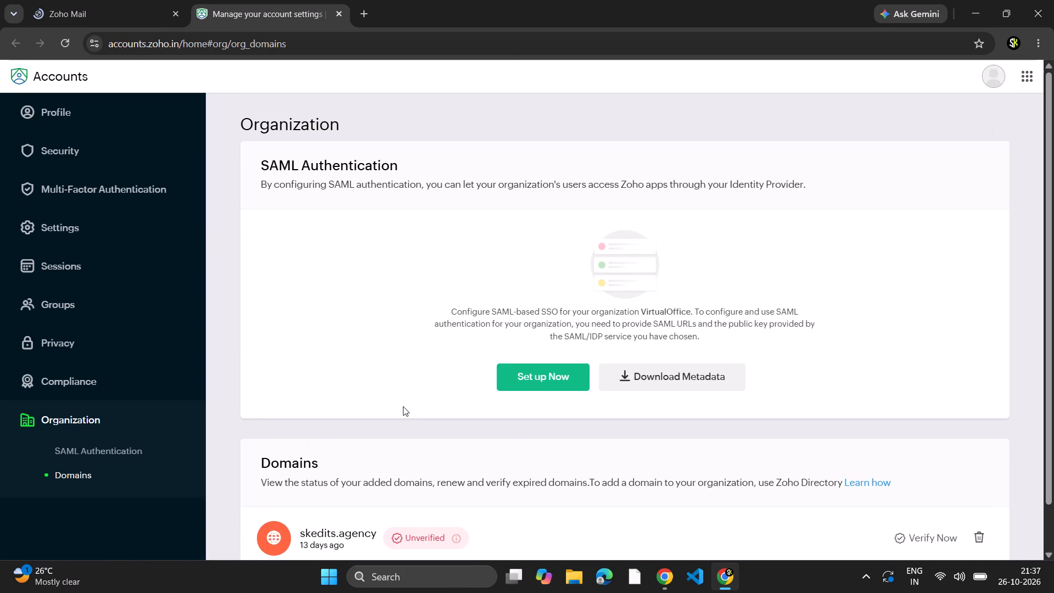
scroll(107, 241, "up", 5)
scroll(107, 241, "down", 3)
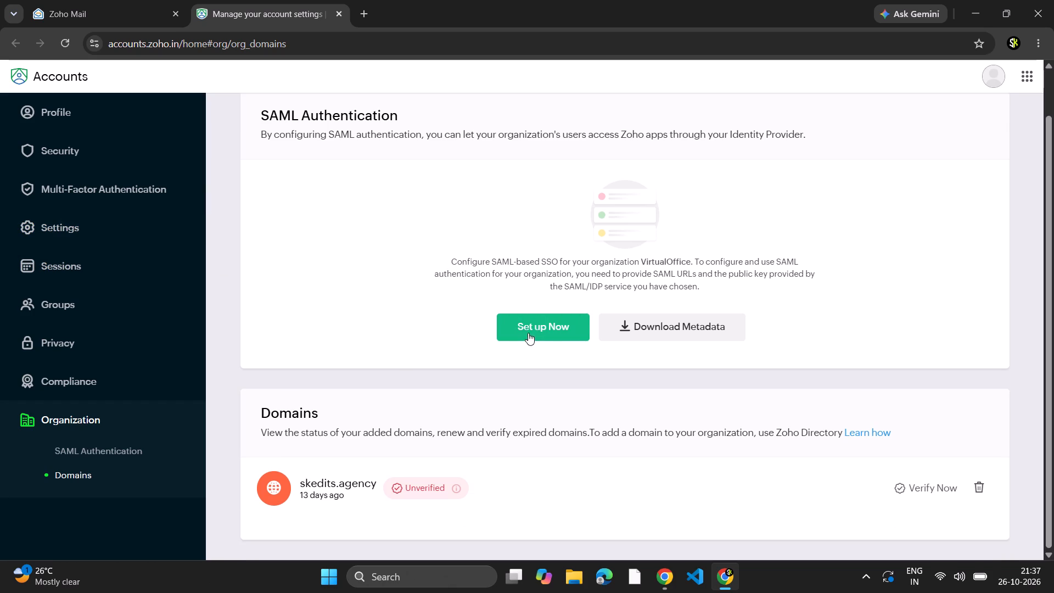
scroll(522, 324, "down", 1)
left_click(906, 492)
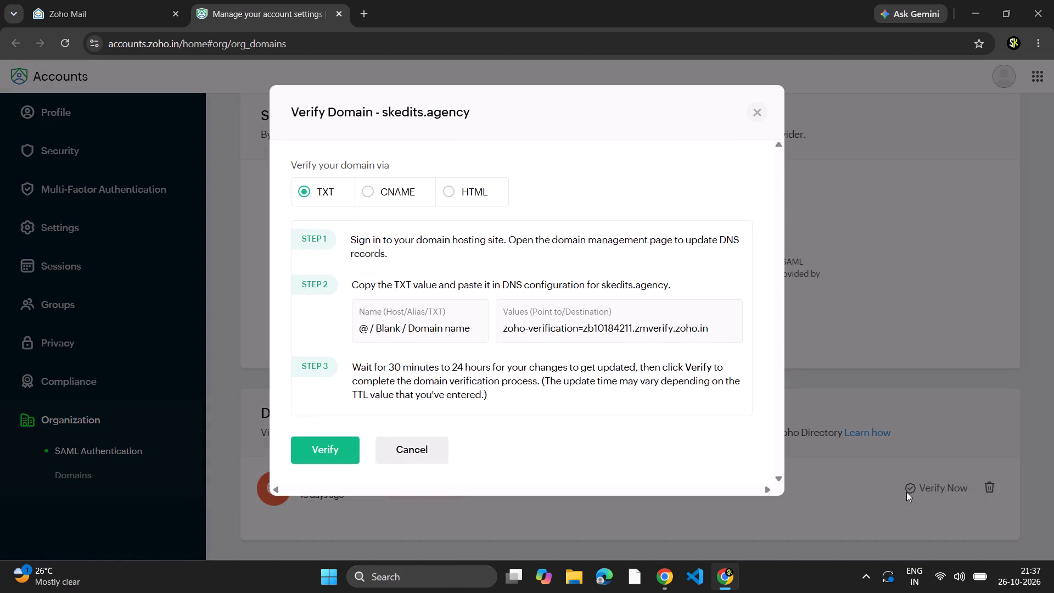
View the CNAME verification instructions for skedits.agency and return to the TXT method.
left_click(367, 190)
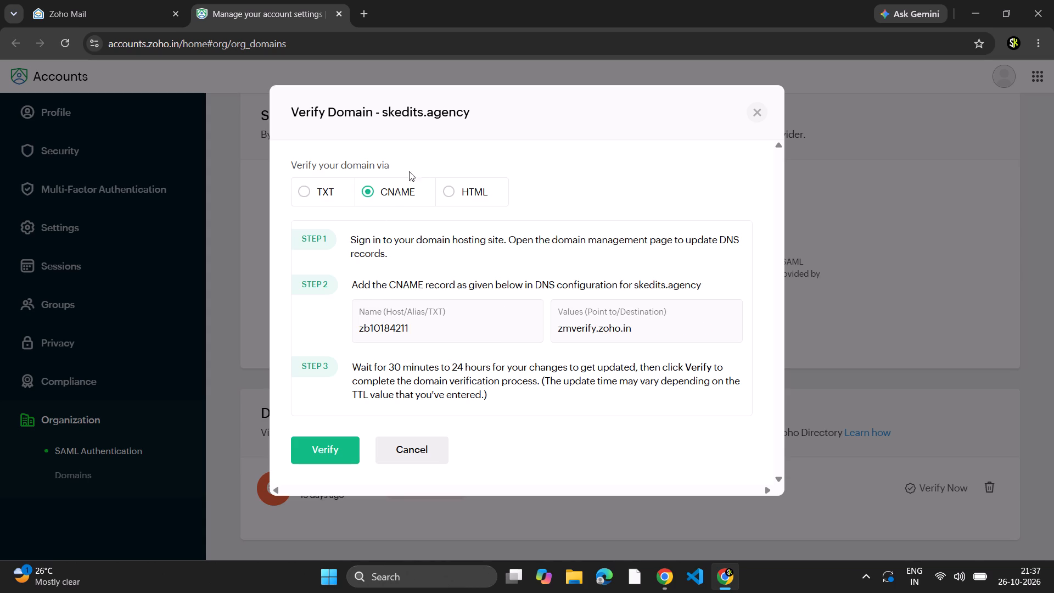
left_click(323, 188)
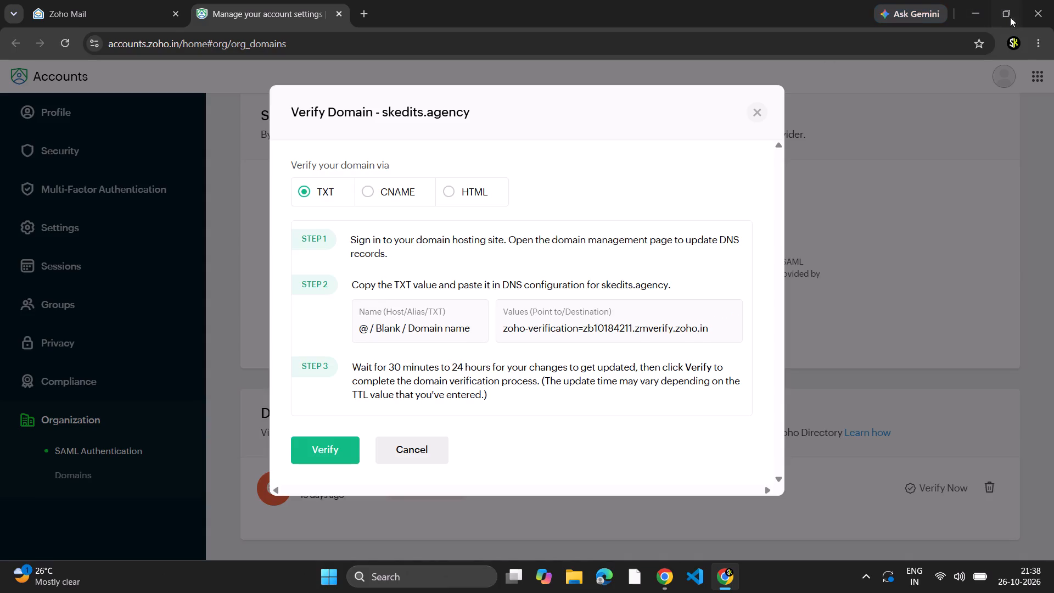
Open a browser window under the Akshith Chrome profile.
left_click(1018, 42)
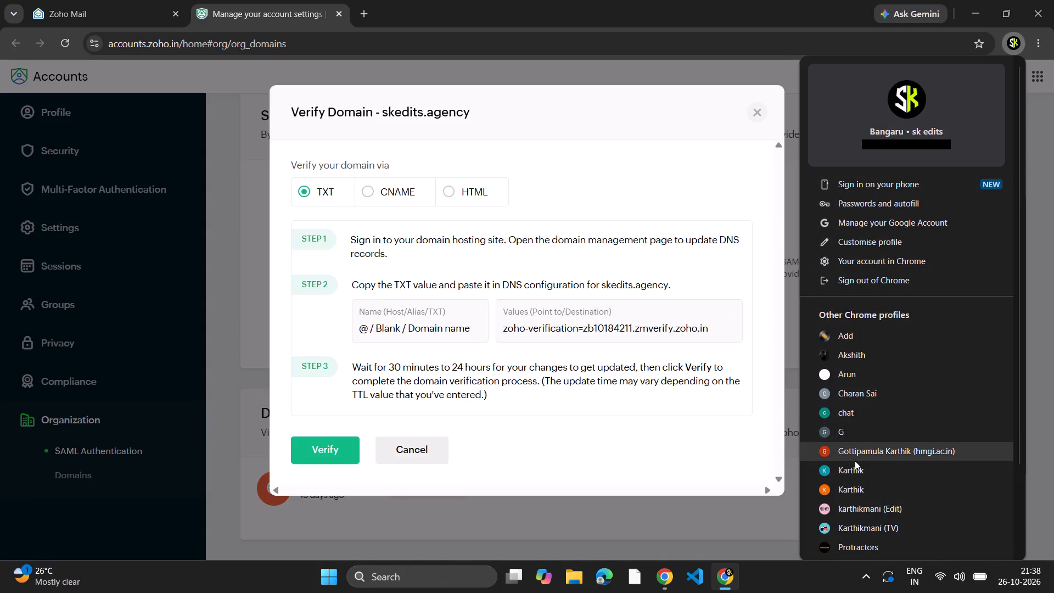
left_click(874, 360)
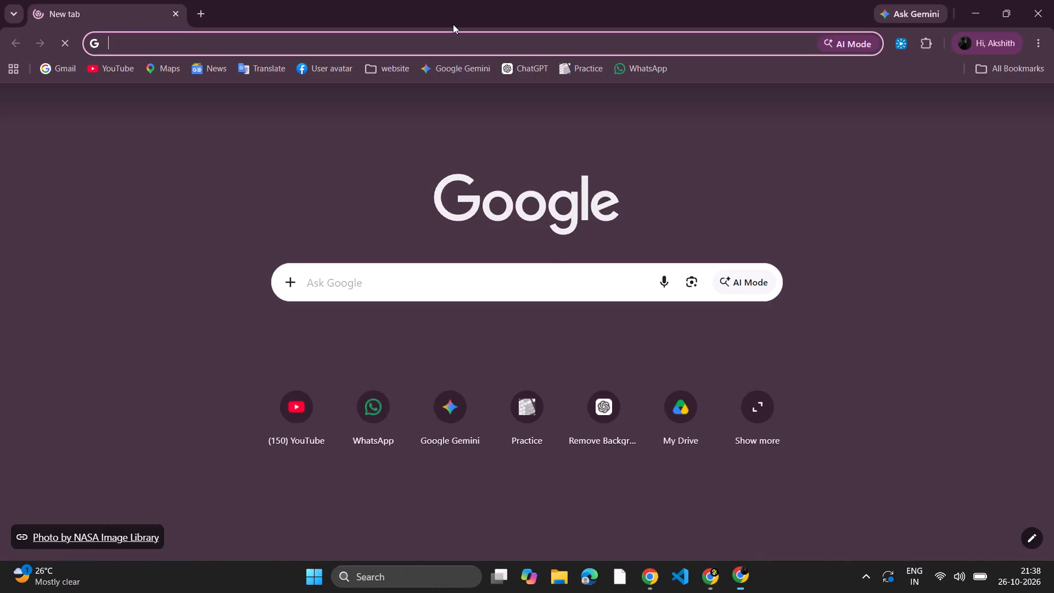
Search Google for spaceship and open the Spaceship.com website from the results.
left_click(450, 43)
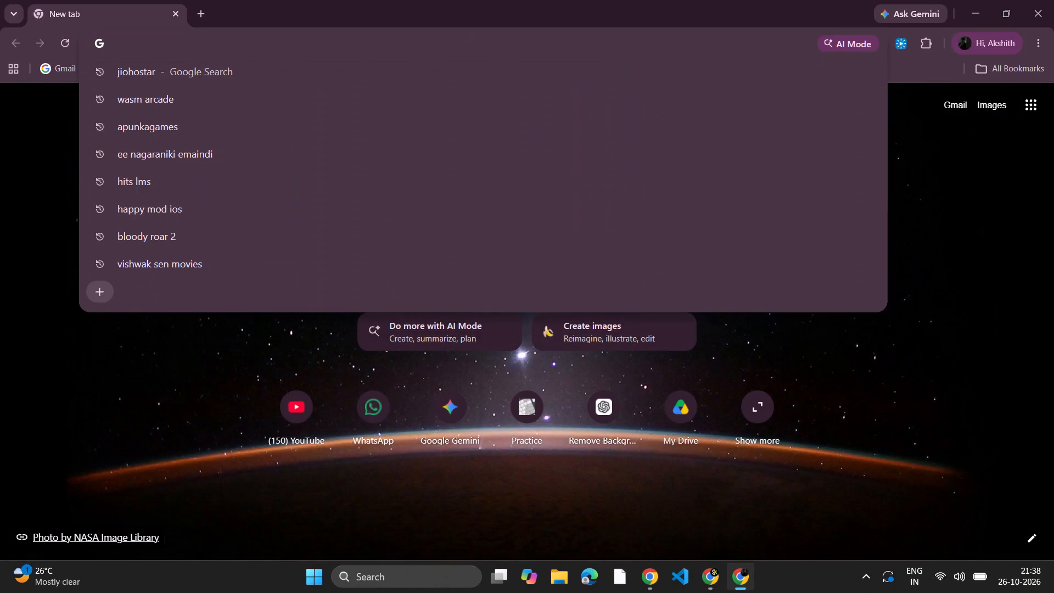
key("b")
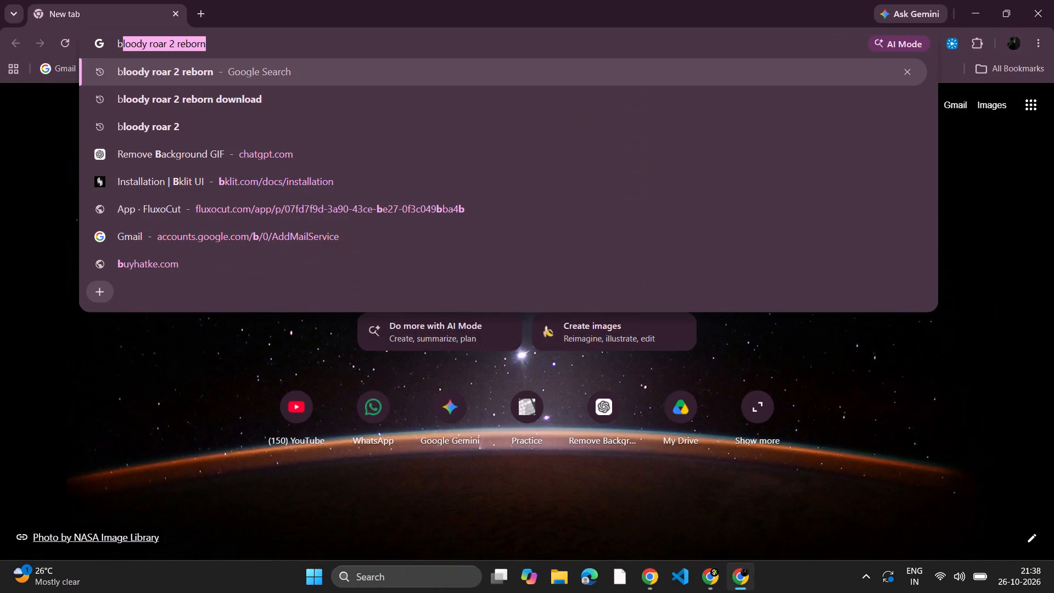
key("BackSpace")
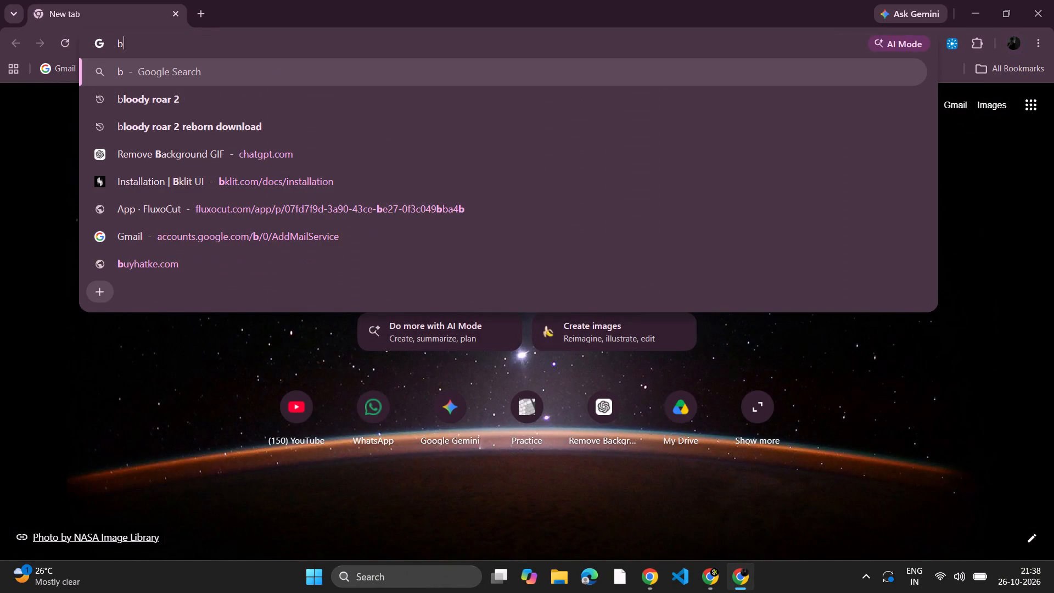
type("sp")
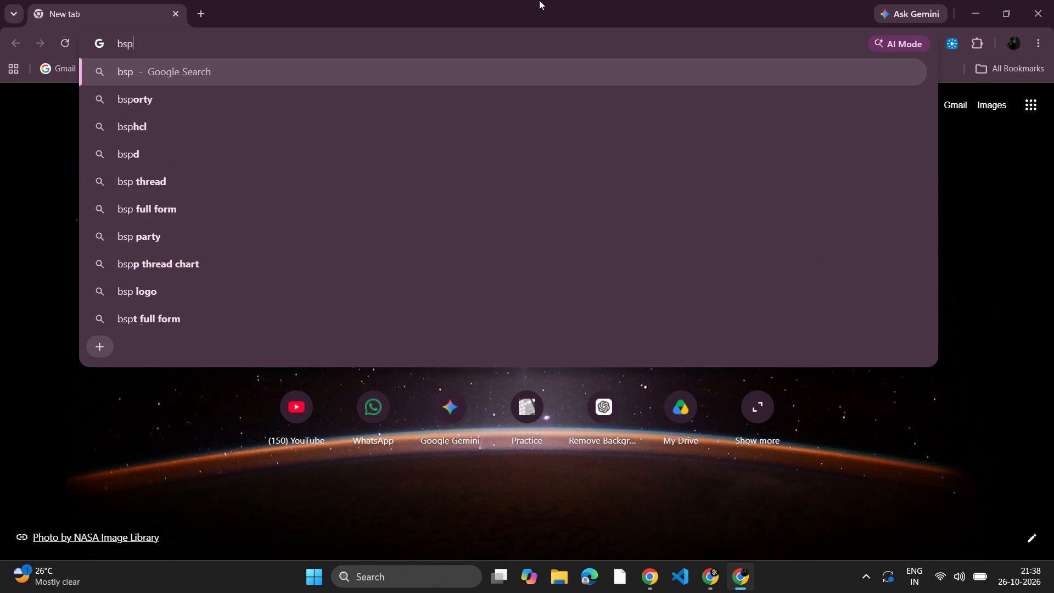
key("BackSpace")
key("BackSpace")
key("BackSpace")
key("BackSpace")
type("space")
left_click(299, 111)
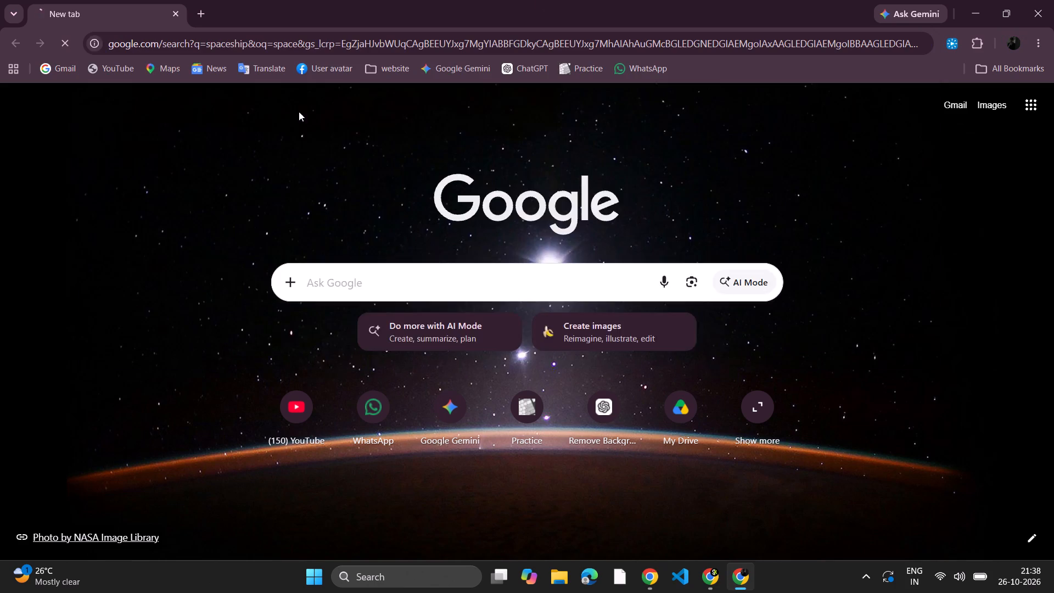
left_click(201, 234)
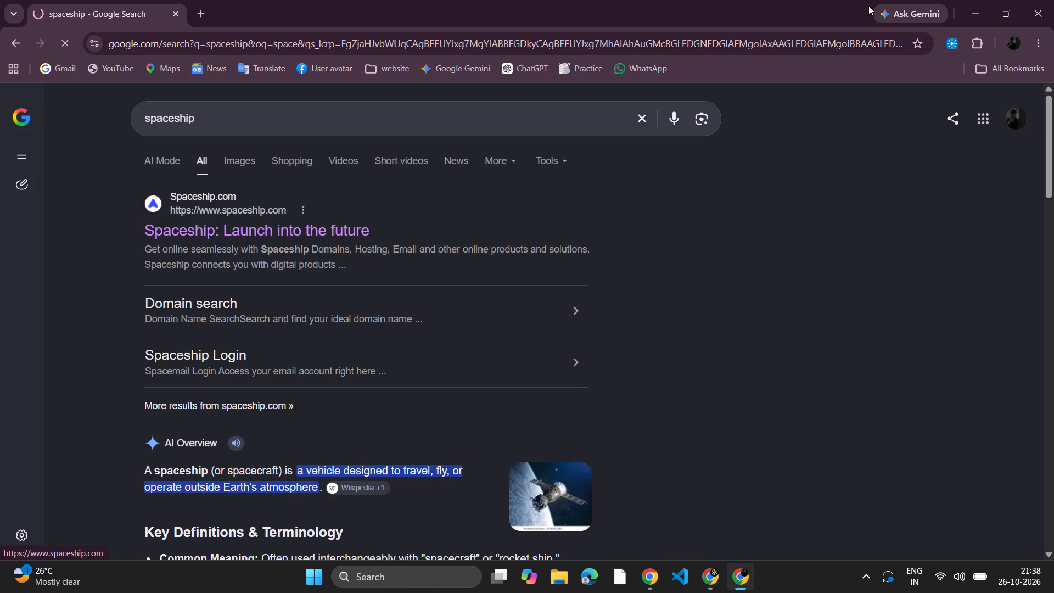
Switch to the Protractors Chrome profile.
left_click(1014, 51)
scroll(902, 344, "down", 2)
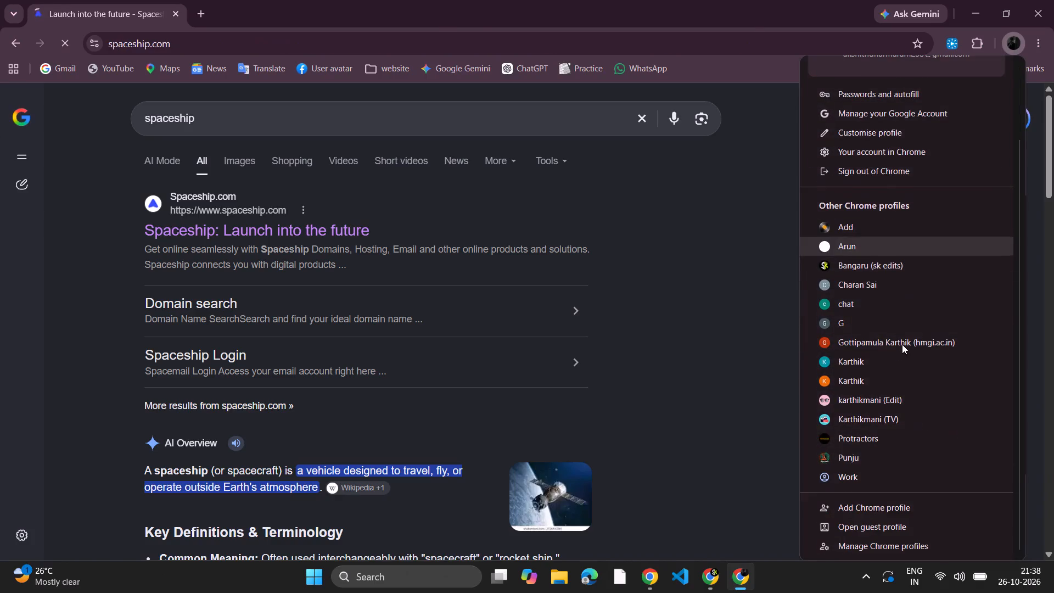
scroll(902, 344, "down", 4)
left_click(849, 440)
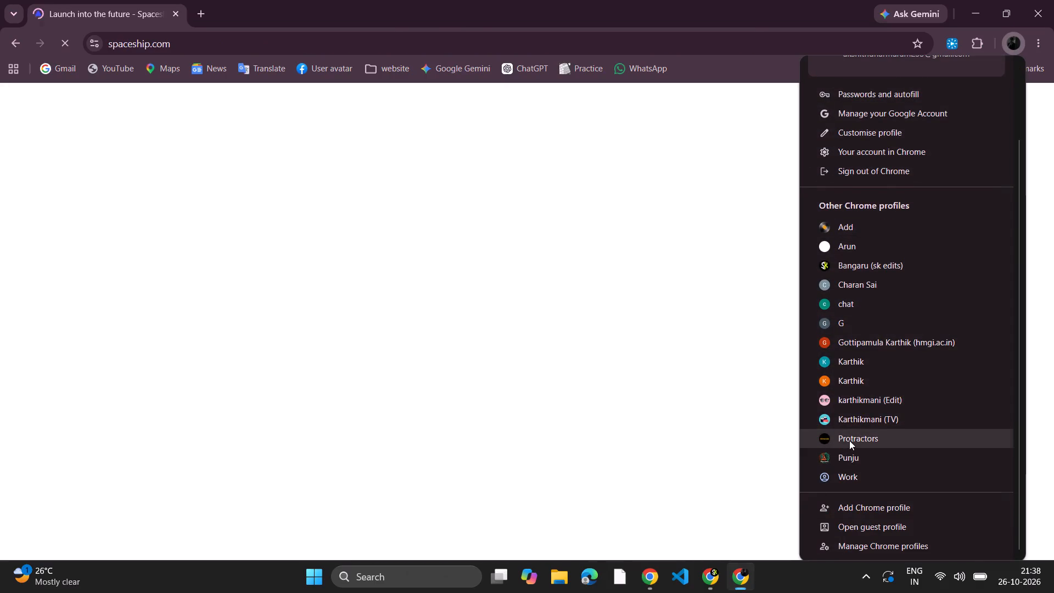
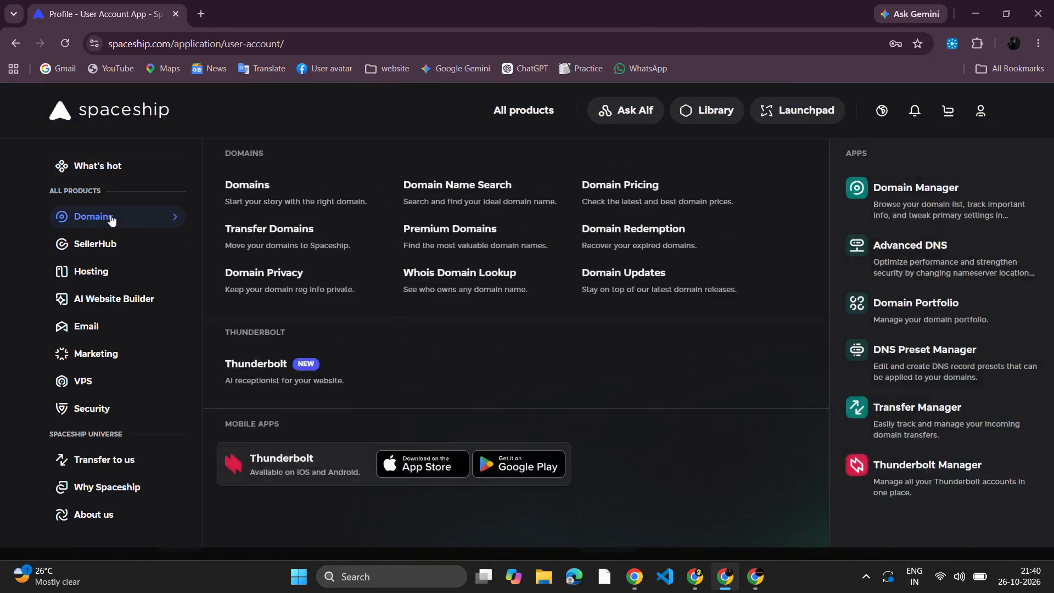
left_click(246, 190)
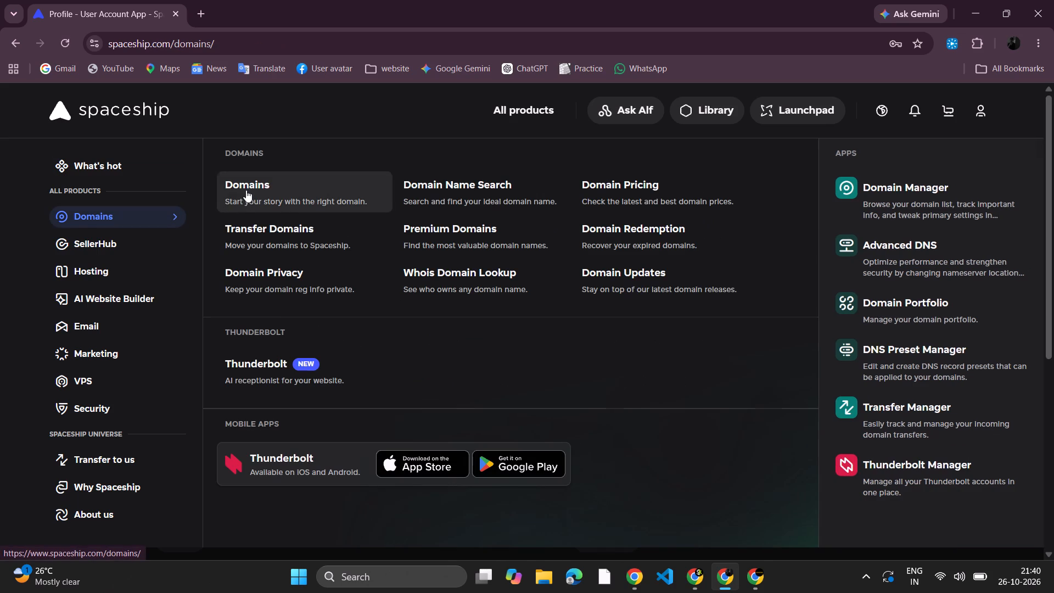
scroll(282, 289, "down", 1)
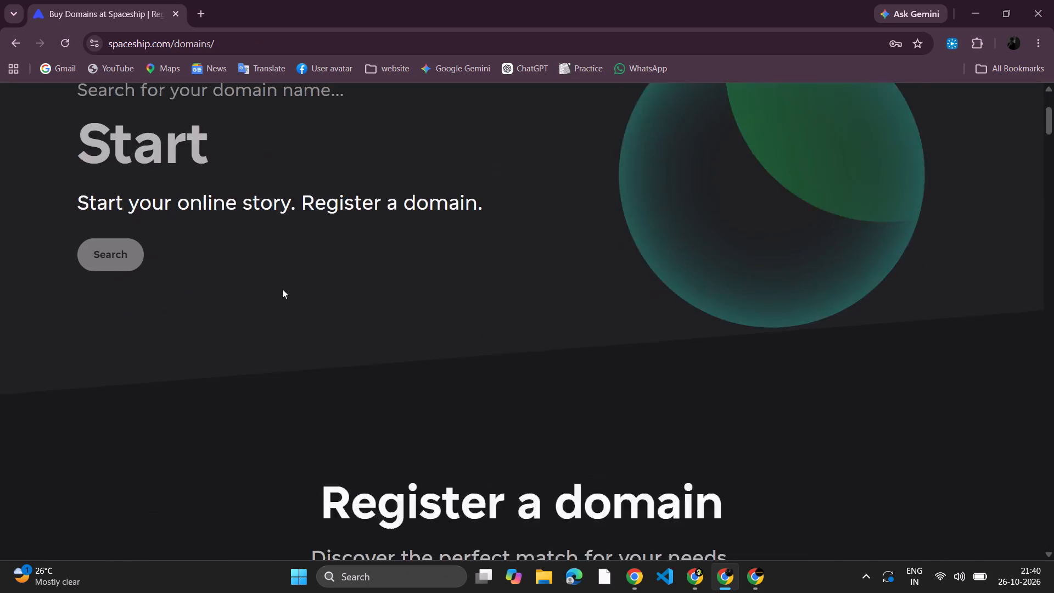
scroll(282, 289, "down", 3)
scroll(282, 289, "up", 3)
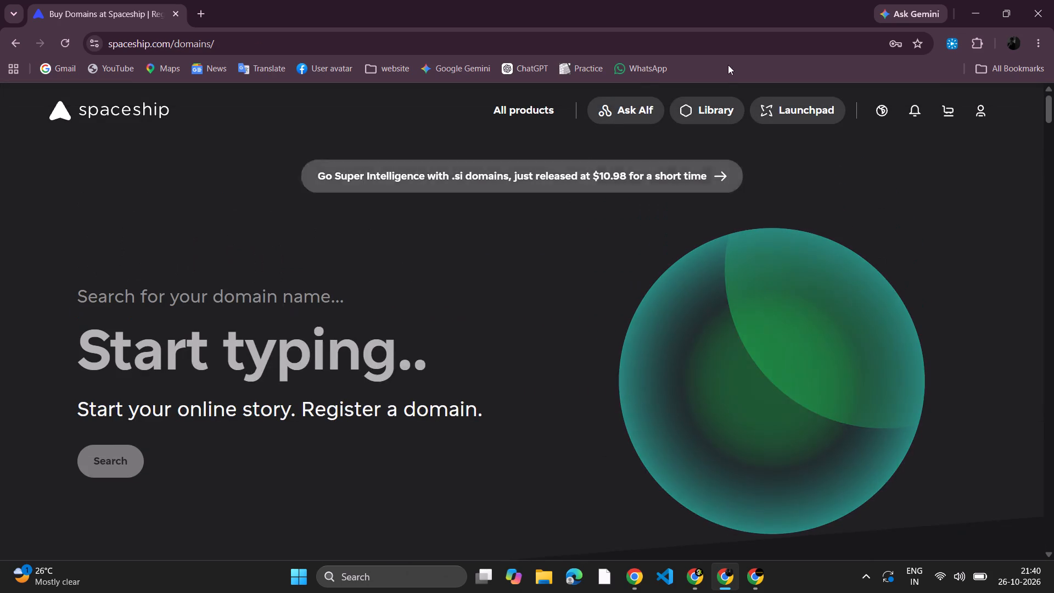
Open the skedits.agency domain details in Spaceship's Domain Manager.
left_click(504, 110)
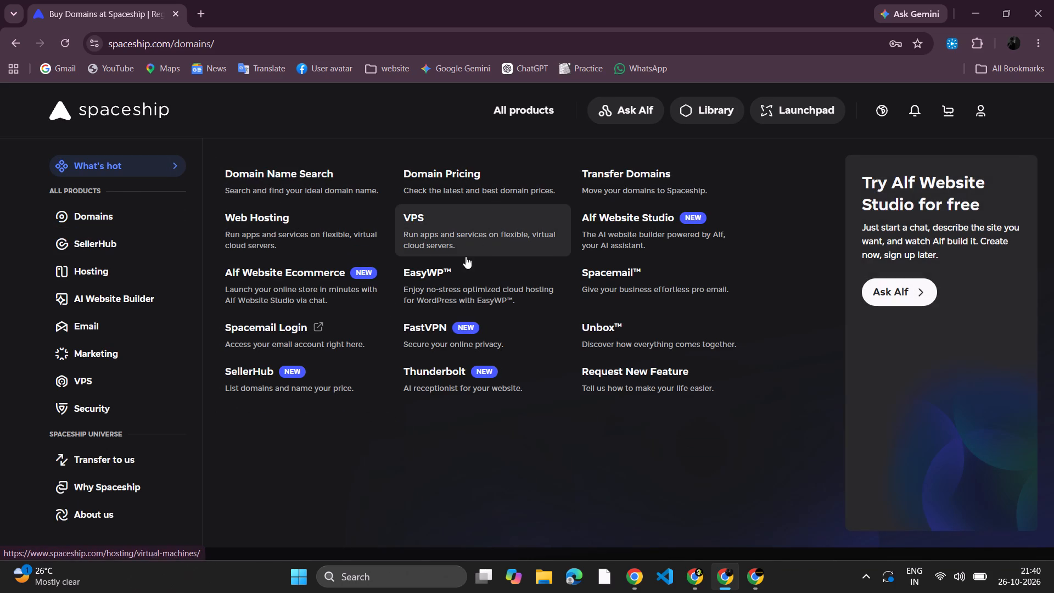
left_click(118, 217)
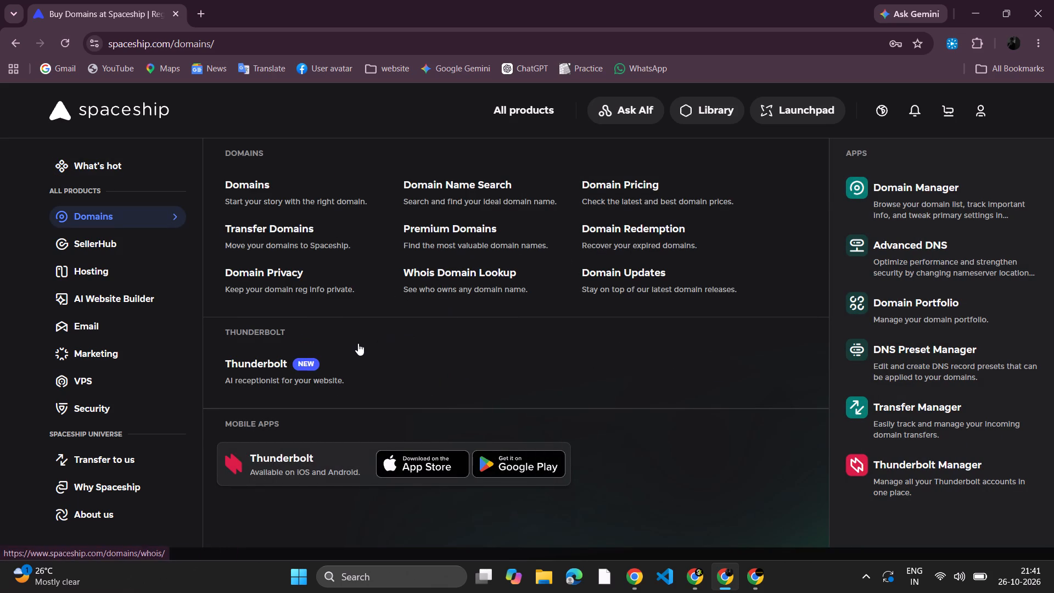
scroll(358, 343, "down", 4)
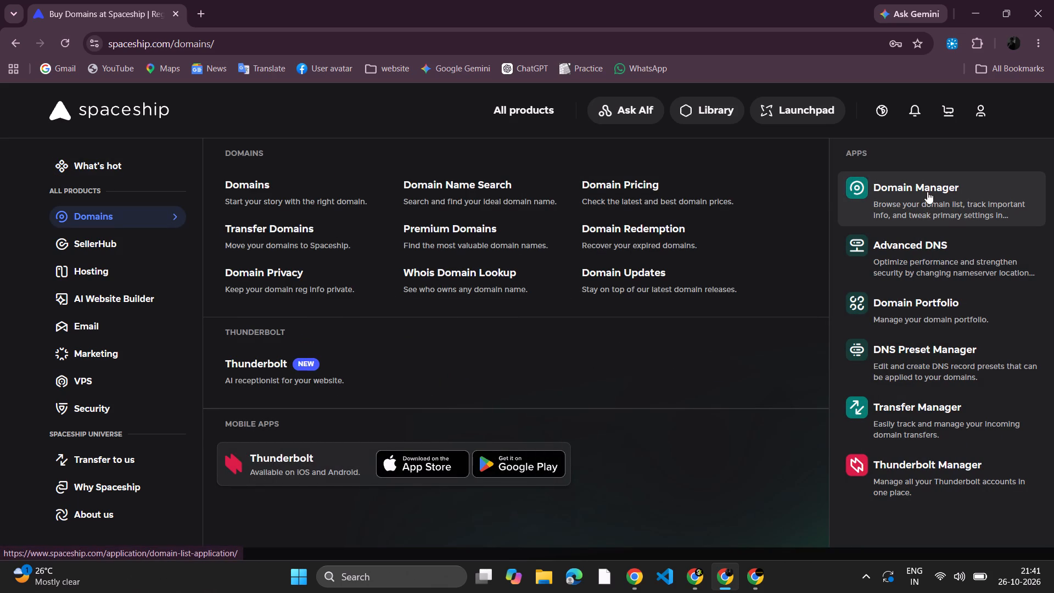
left_click(926, 185)
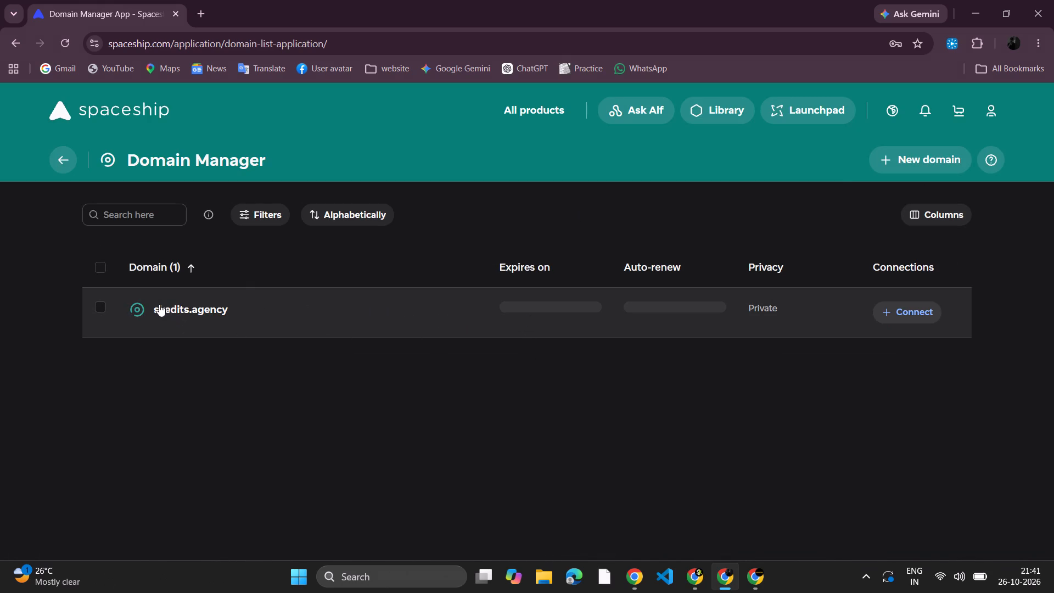
left_click(200, 305)
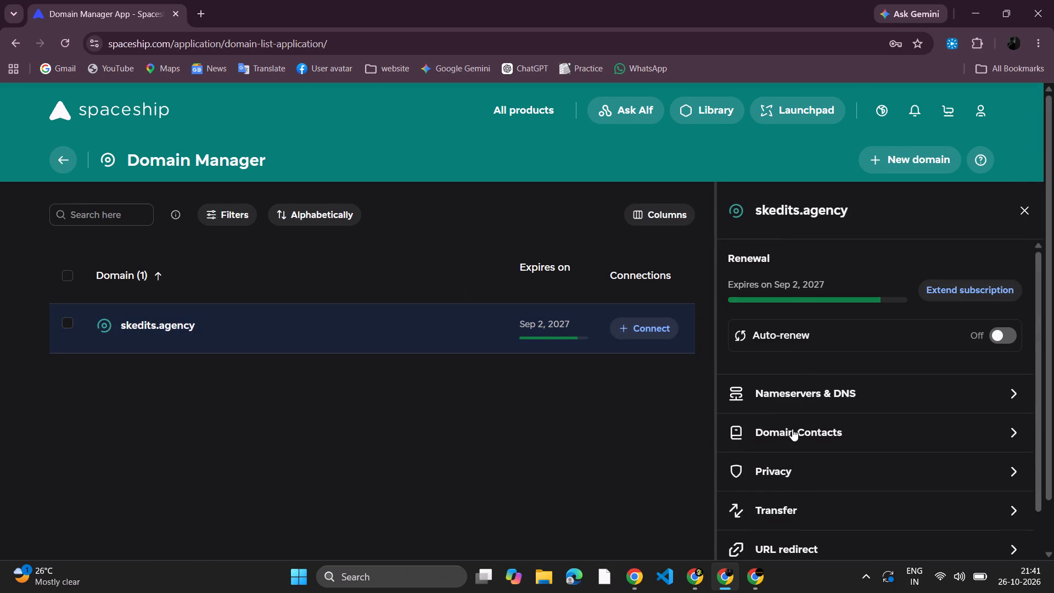
Open the Advanced DNS records for skedits.agency and acknowledge the DNS editing warning with "Don't warn me again" enabled.
scroll(792, 429, "down", 1)
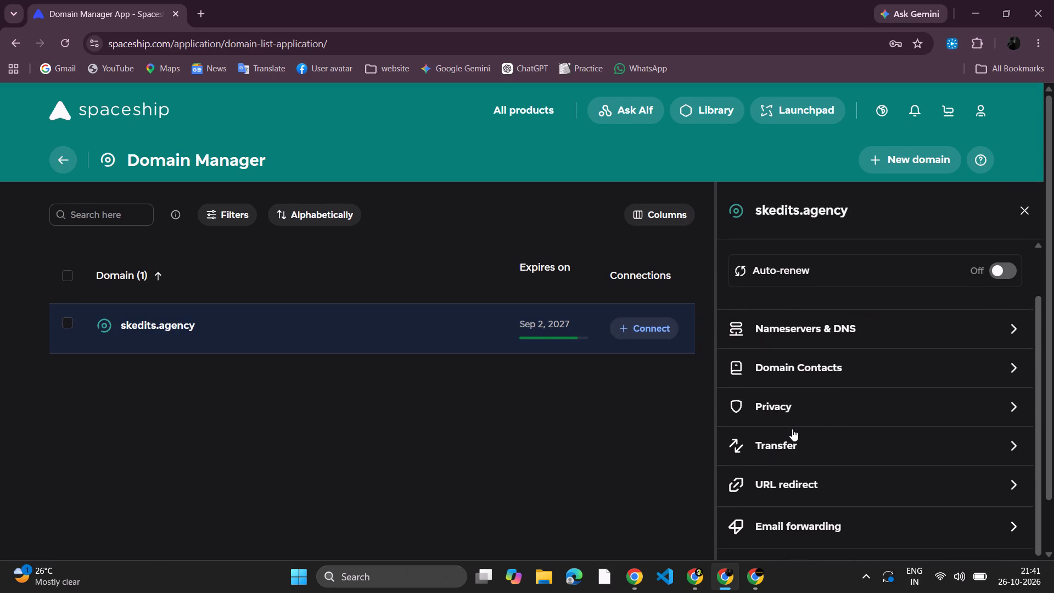
left_click(850, 326)
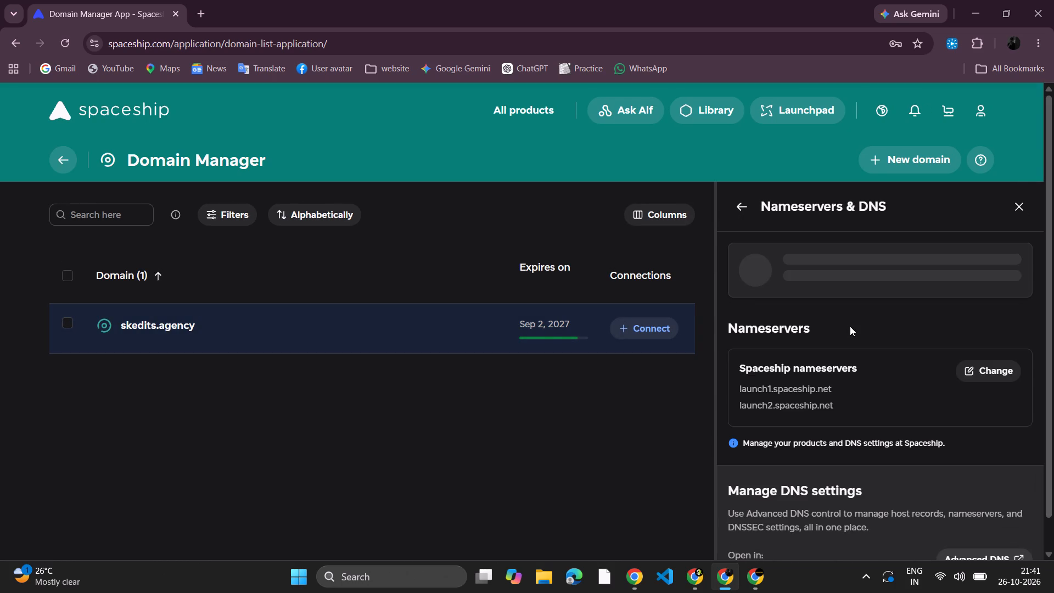
scroll(814, 373, "down", 1)
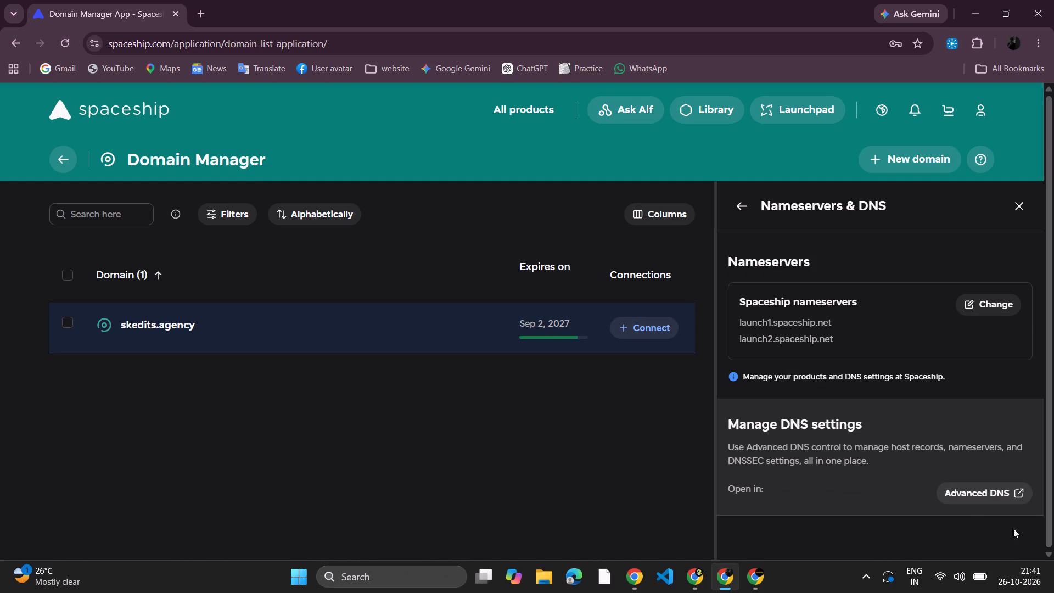
left_click(961, 496)
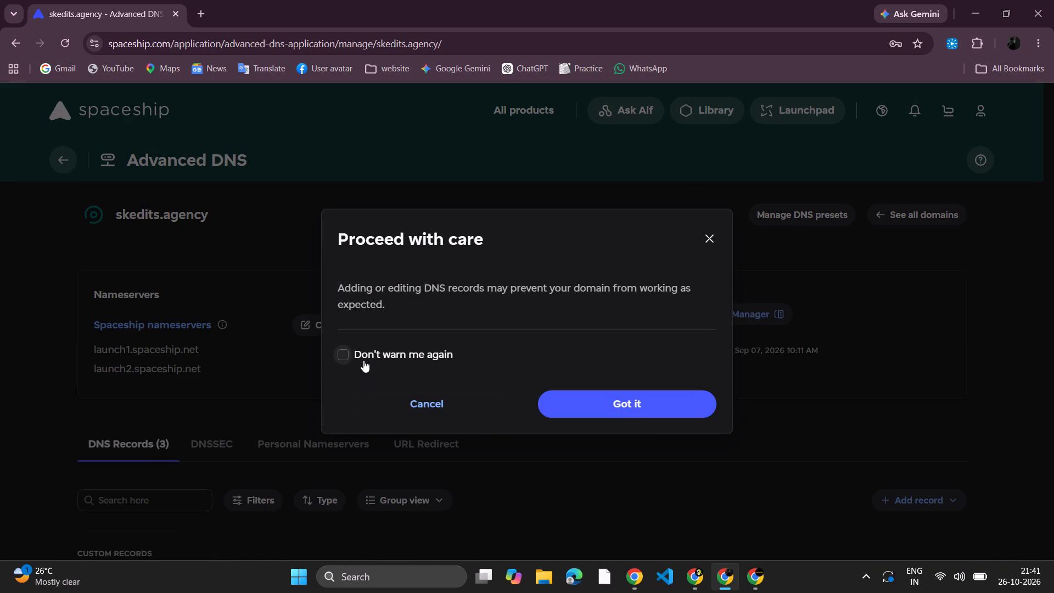
left_click(345, 351)
left_click(649, 410)
scroll(282, 361, "down", 1)
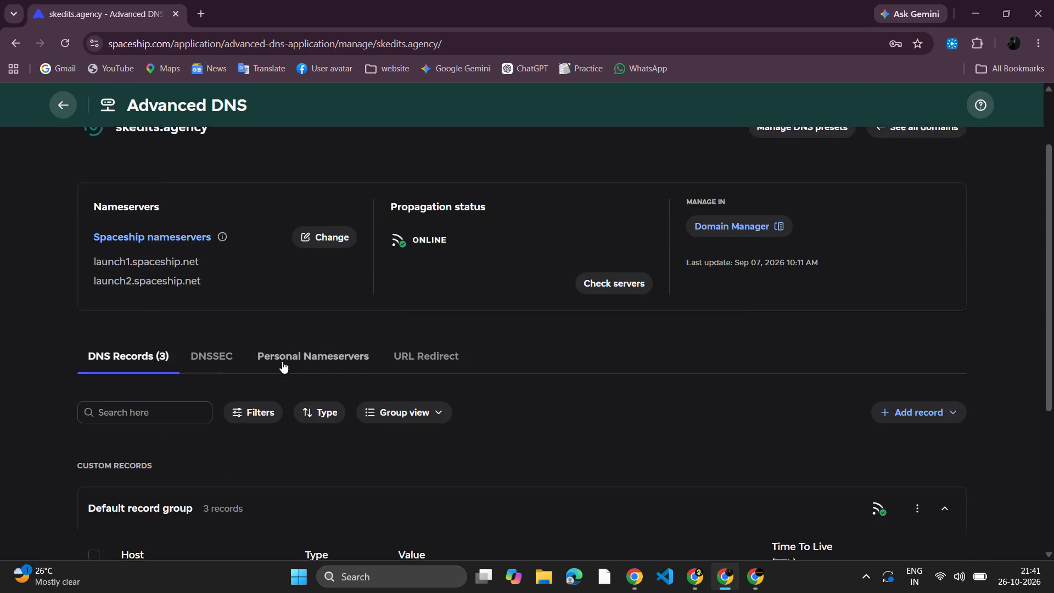
scroll(282, 361, "down", 5)
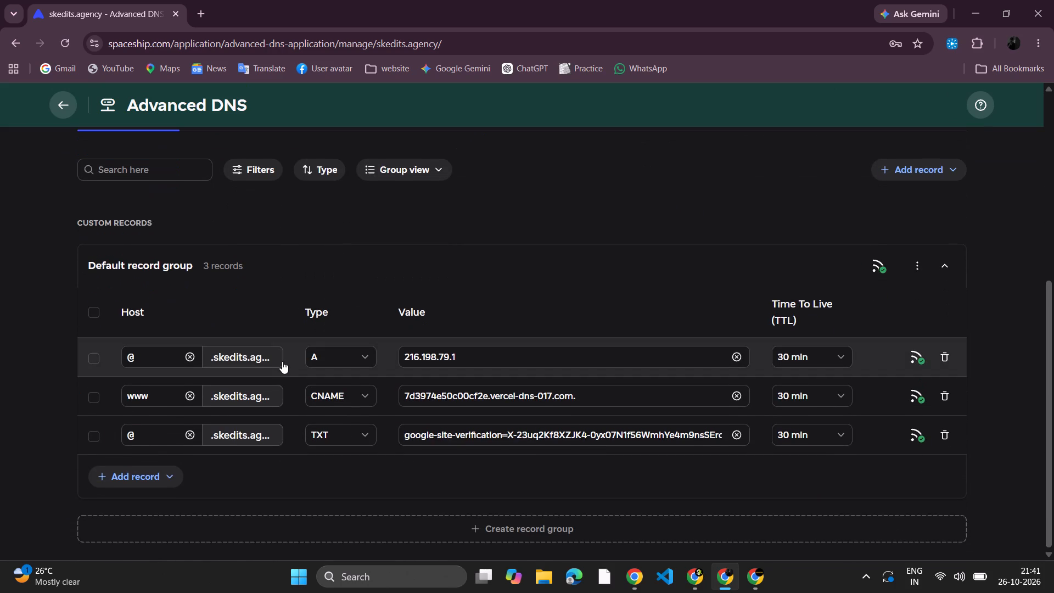
scroll(282, 361, "down", 2)
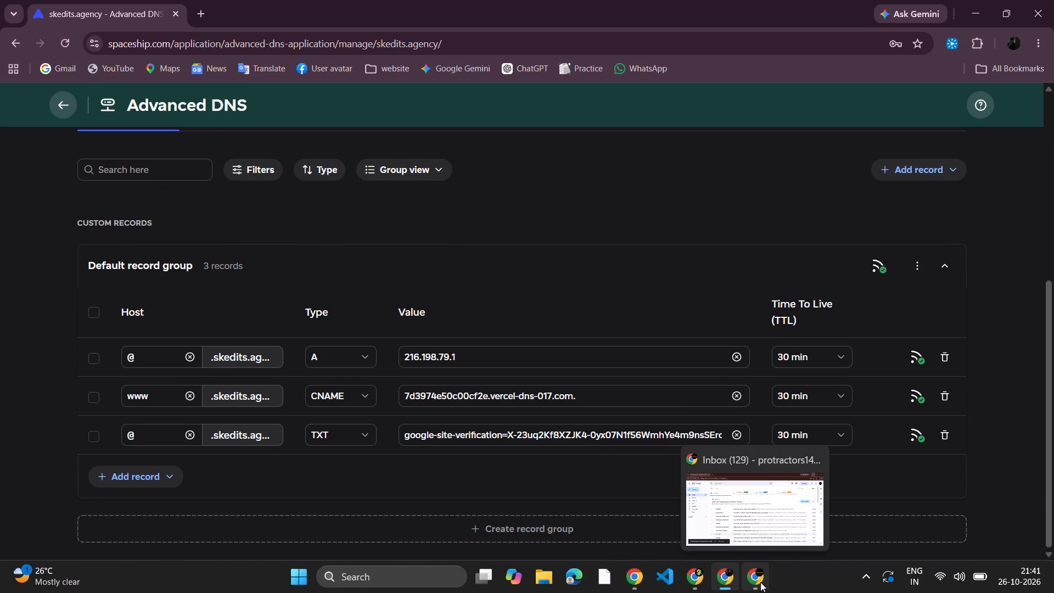
Copy the TXT verification value from Zoho and add it to the skedits.agency DNS records in Spaceship as a TXT record with host @.
left_click(704, 584)
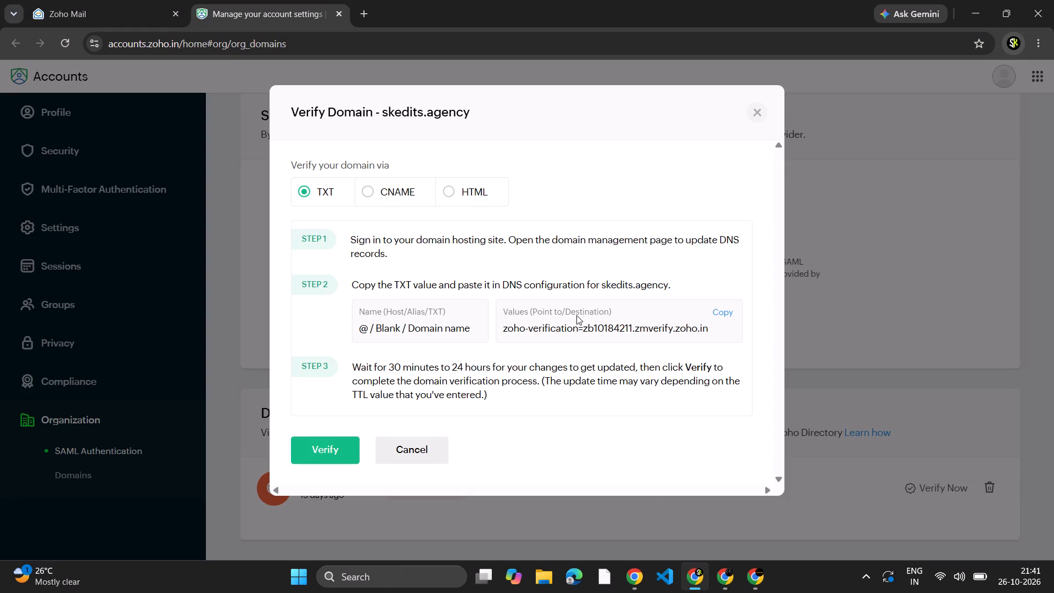
left_click(719, 313)
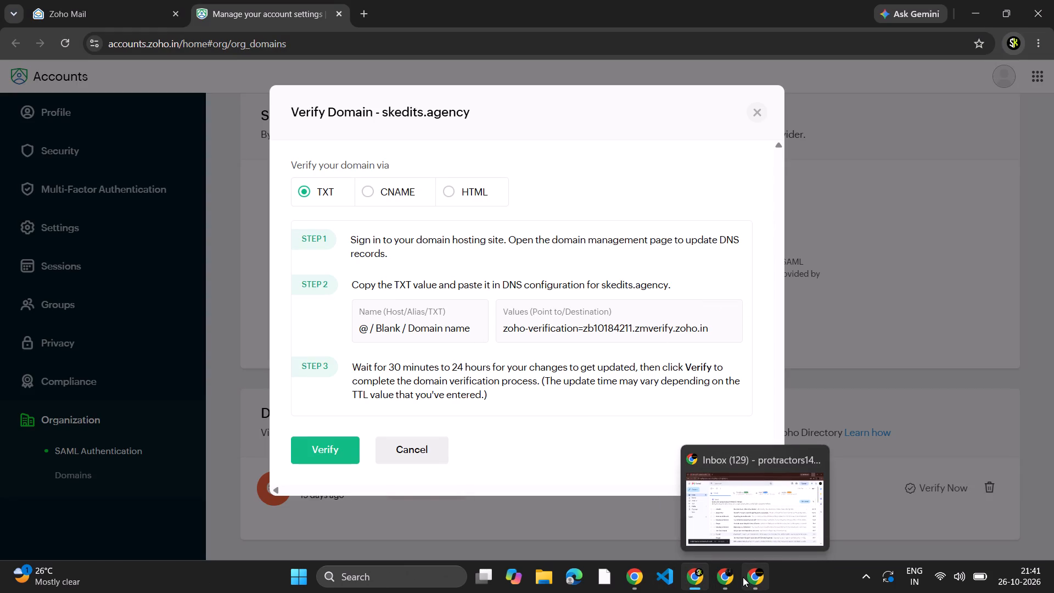
left_click(722, 574)
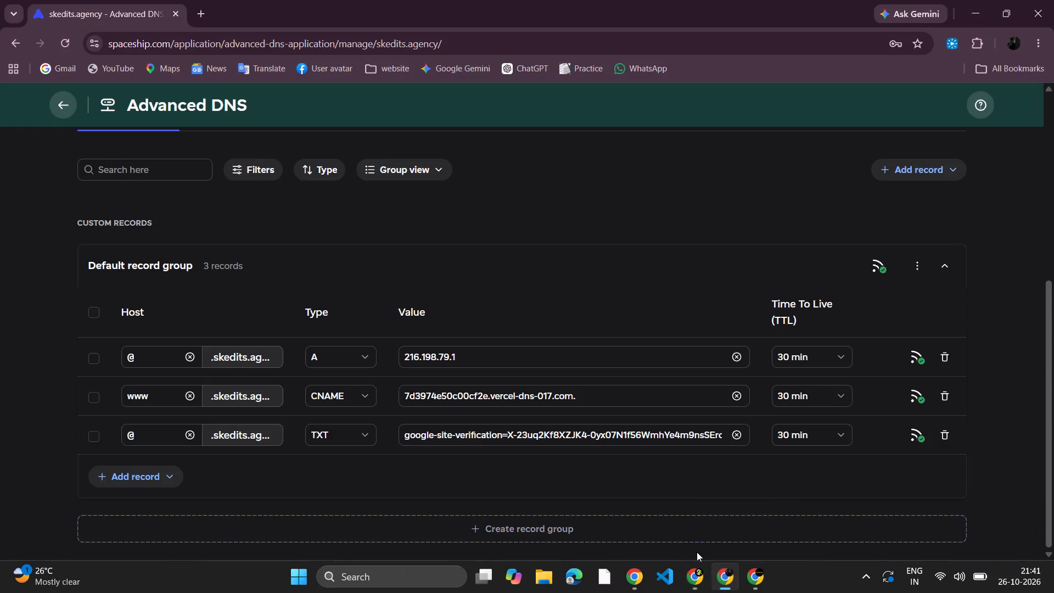
left_click(134, 467)
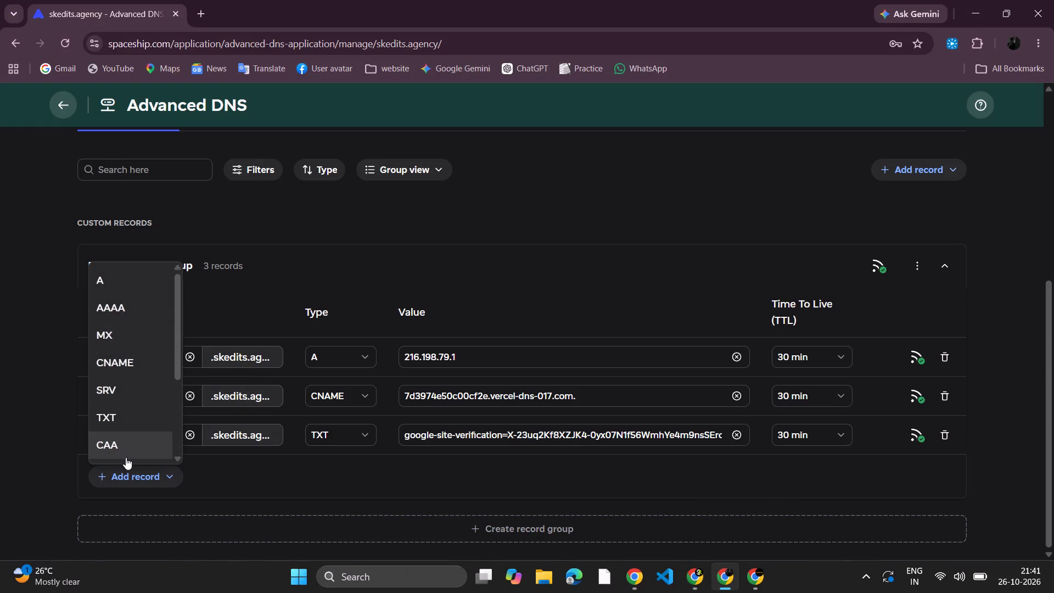
scroll(127, 375, "down", 1)
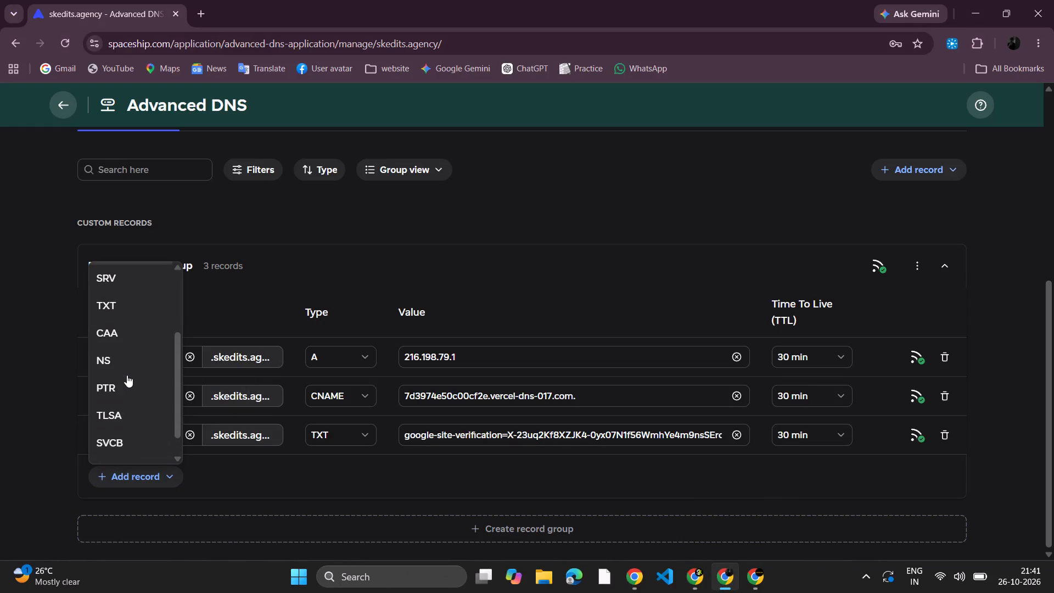
scroll(127, 375, "down", 1)
left_click(127, 316)
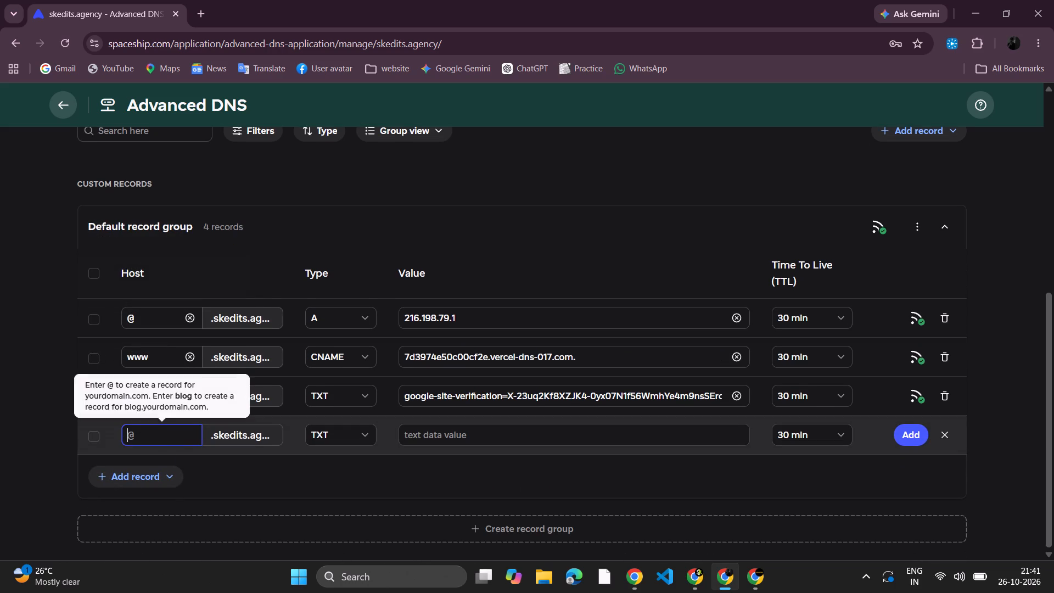
key("shift+at")
left_click(450, 432)
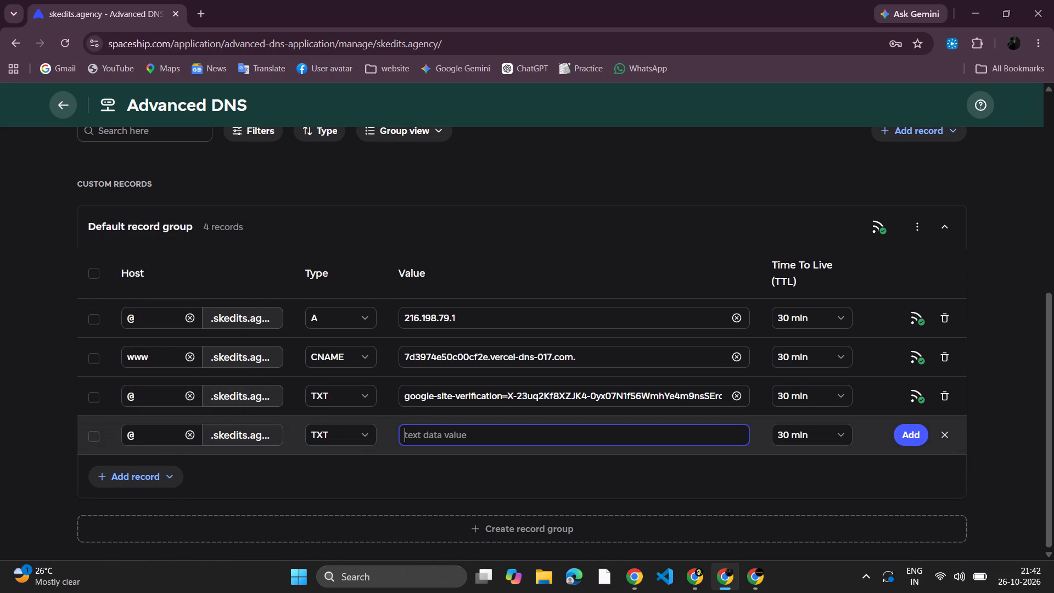
key("ctrl+v")
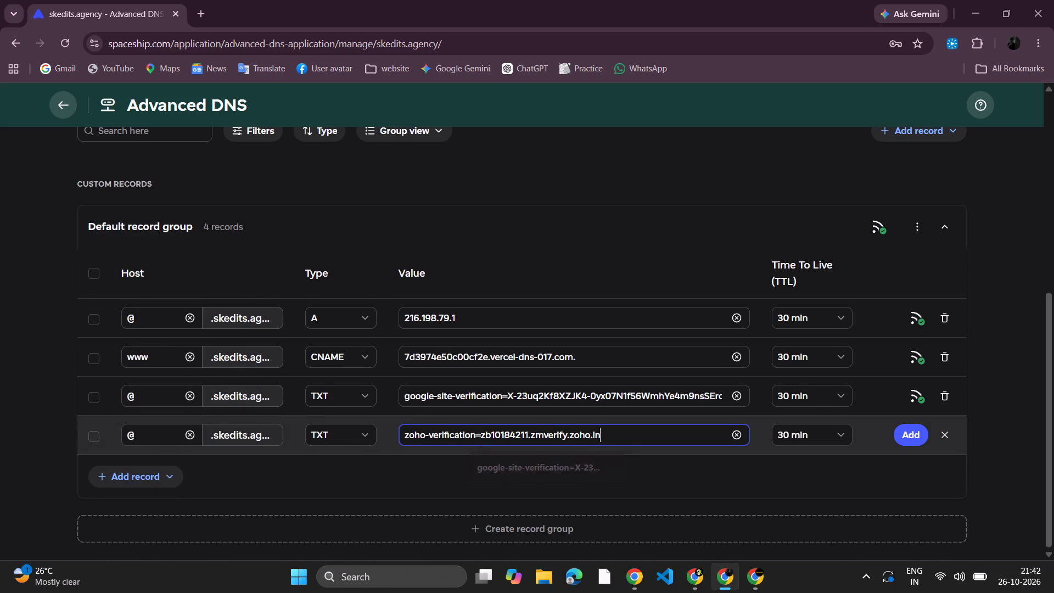
left_click(911, 437)
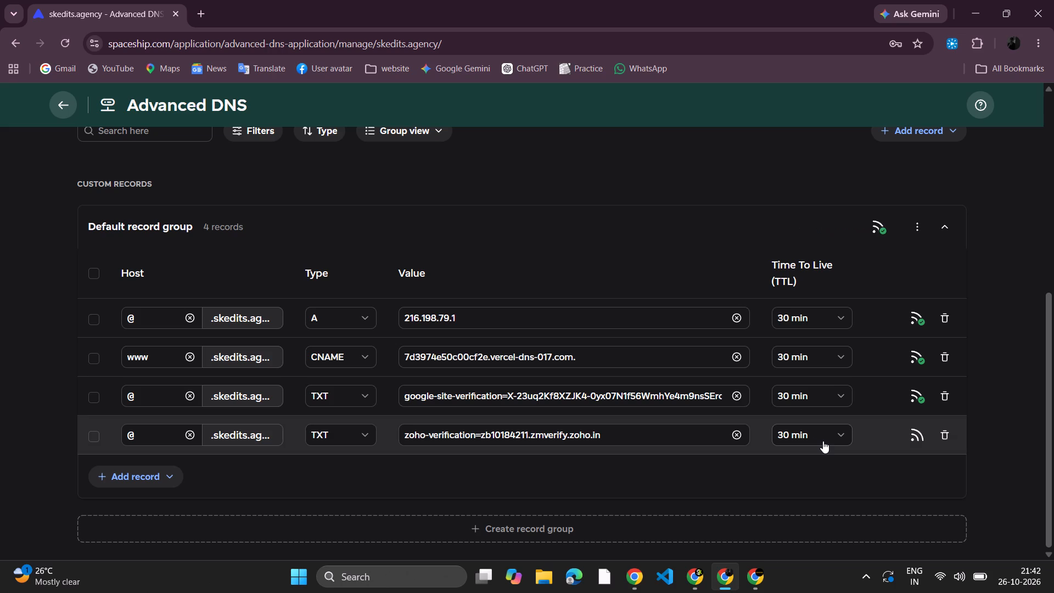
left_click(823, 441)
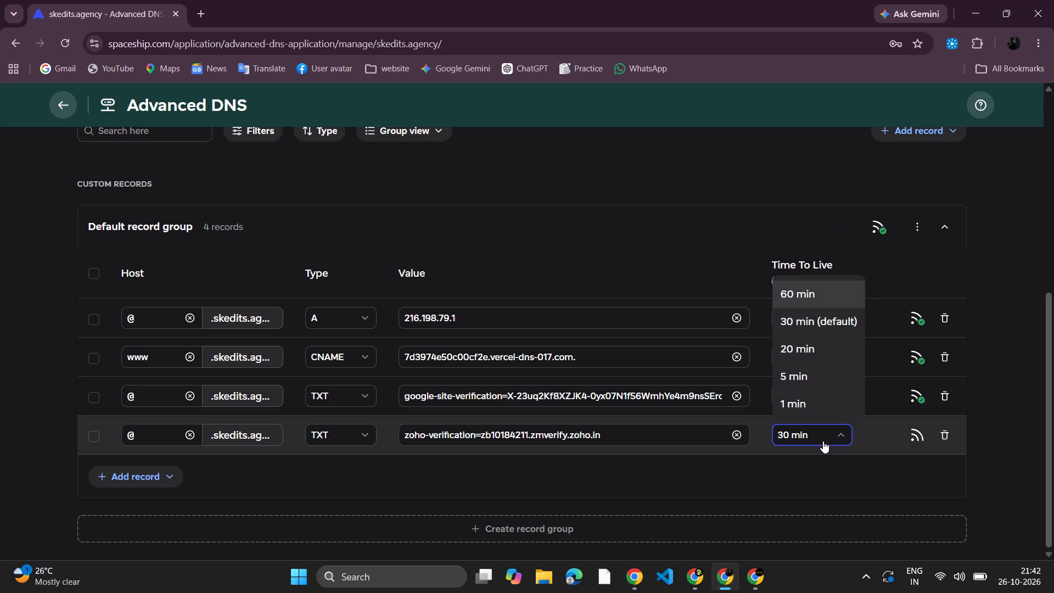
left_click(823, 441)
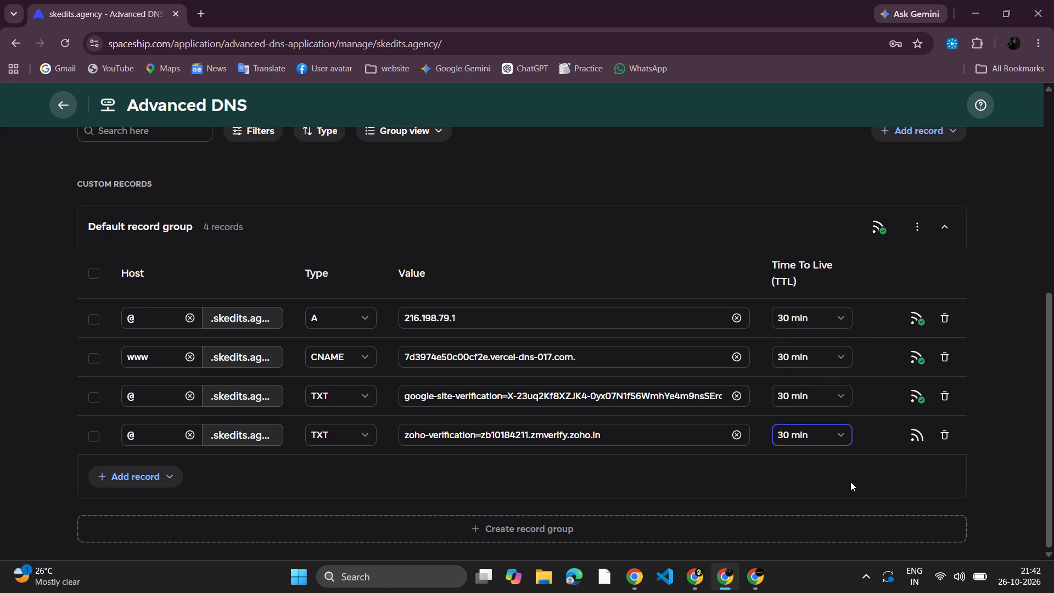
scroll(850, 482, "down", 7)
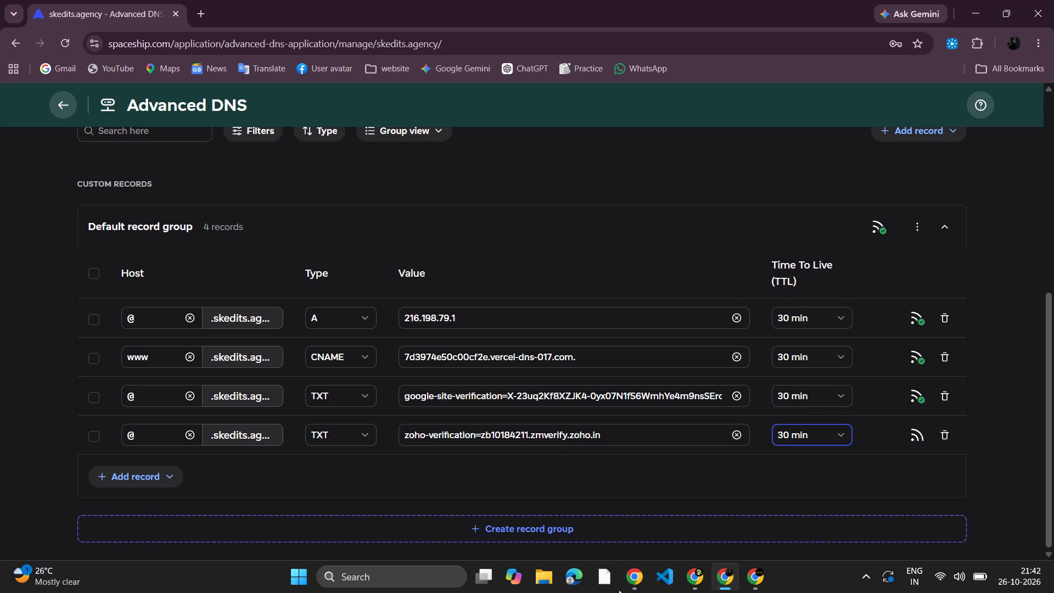
Switch back to Zoho and try to verify skedits.agency with the TXT method, repeating the attempt.
left_click(694, 584)
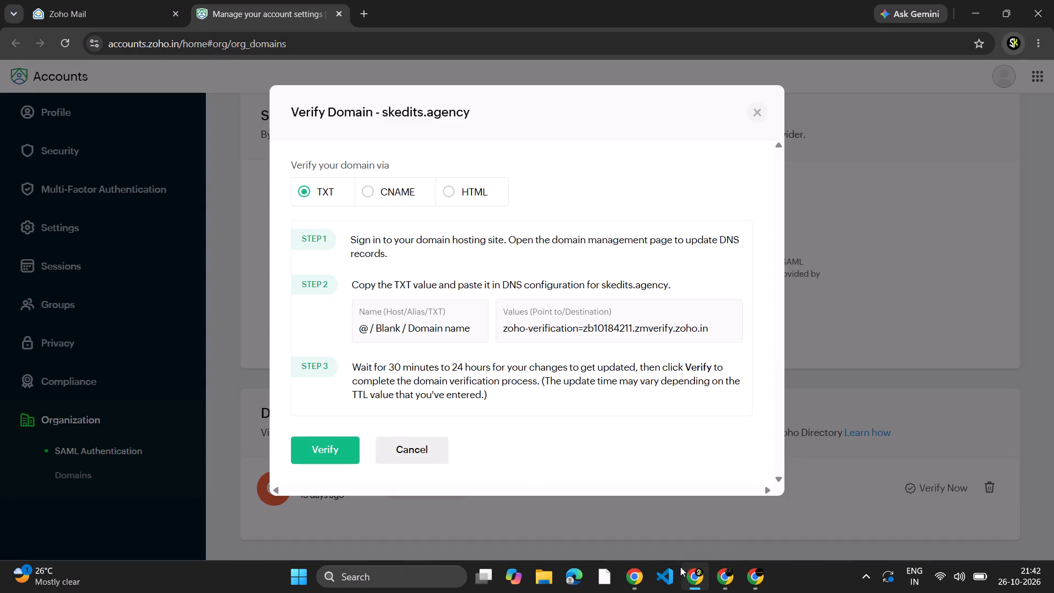
left_click(351, 440)
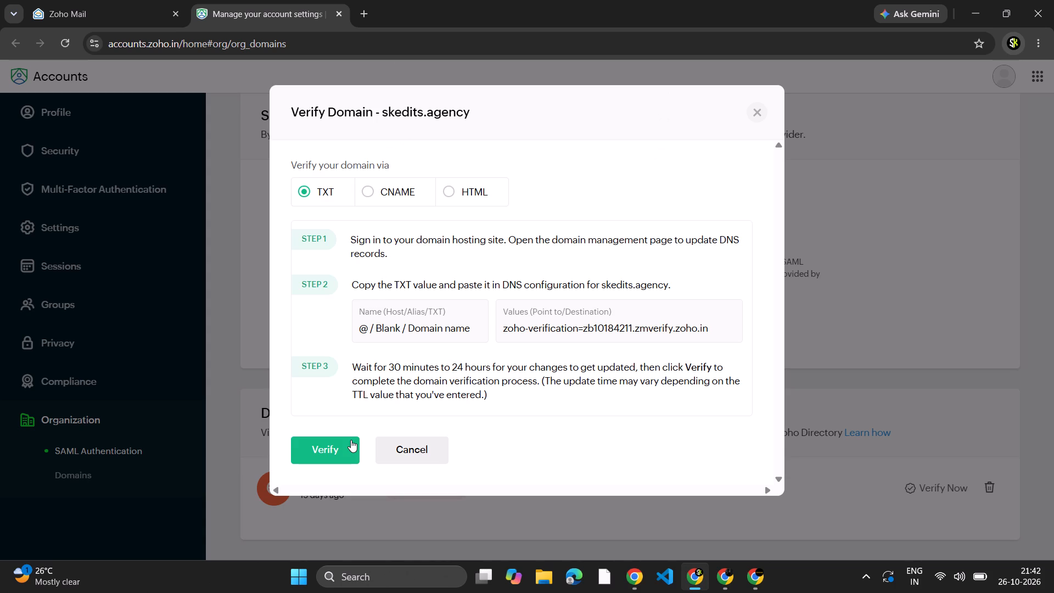
left_click(351, 440)
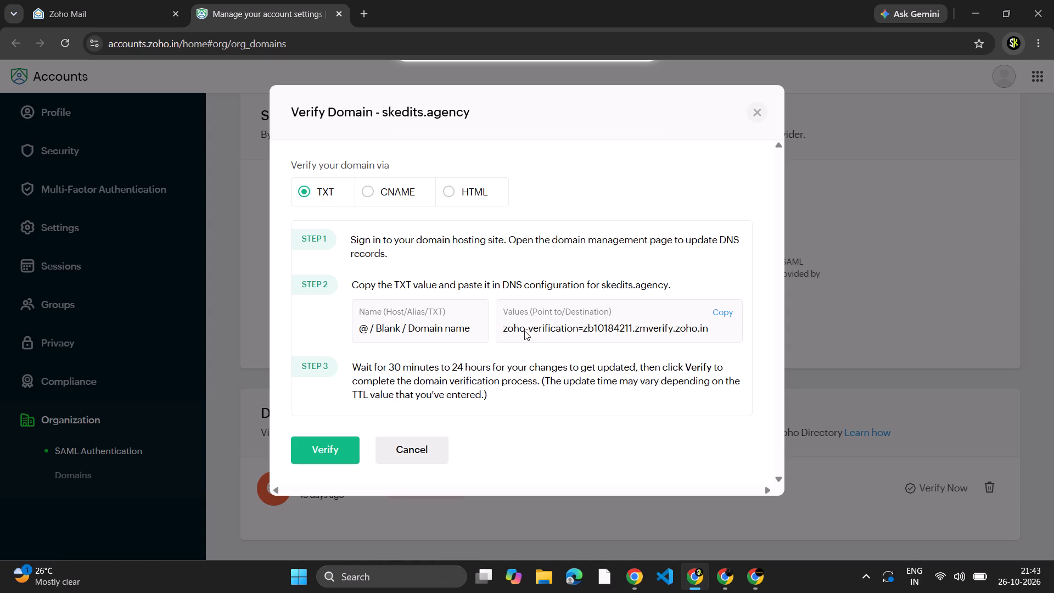
left_click(319, 447)
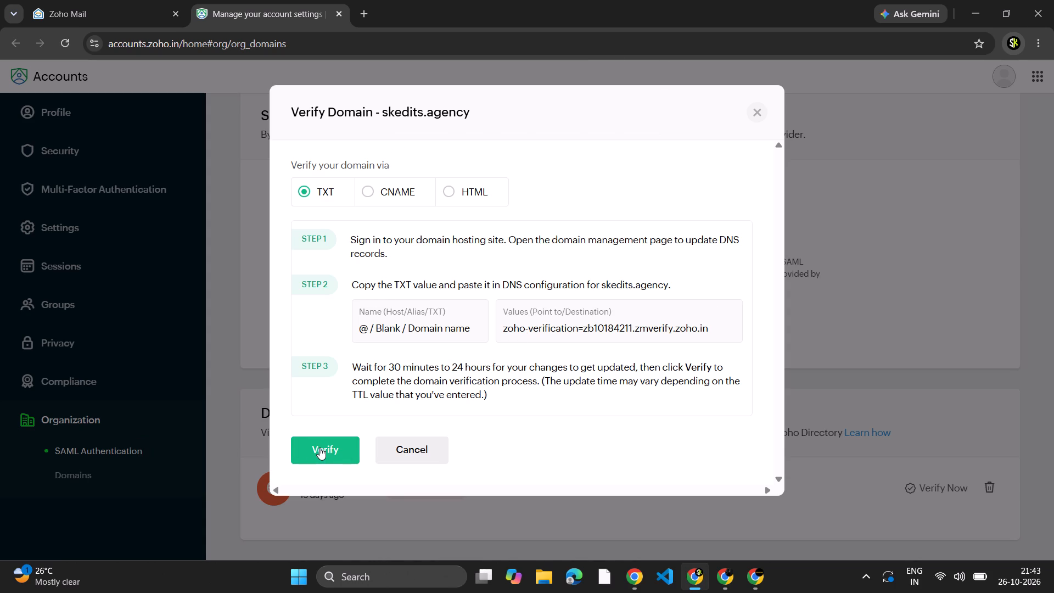
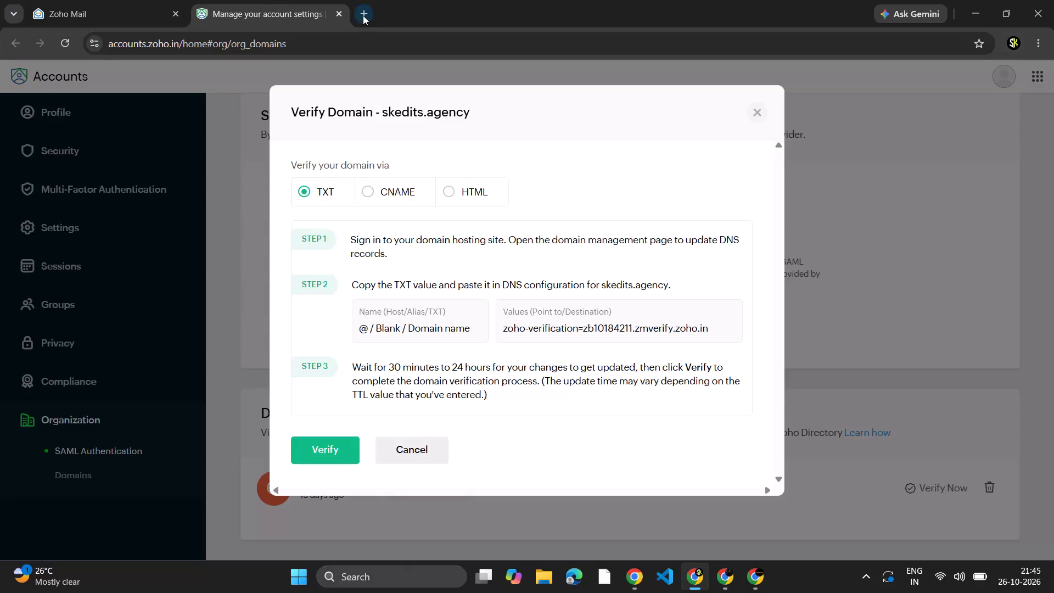
Search Google in a new tab for "internet 7 layers" and enlarge the 7 Layers of OSI diagram.
left_click(363, 14)
left_click(355, 34)
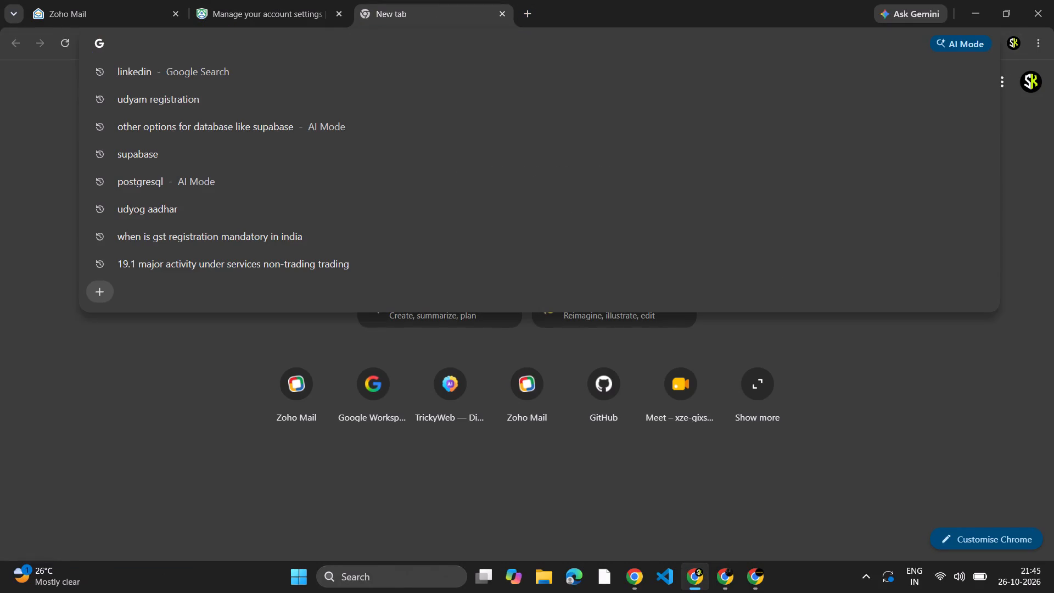
type("inten")
key("BackSpace")
type("er")
key("BackSpace")
key("BackSpace")
type("rnet")
key("space")
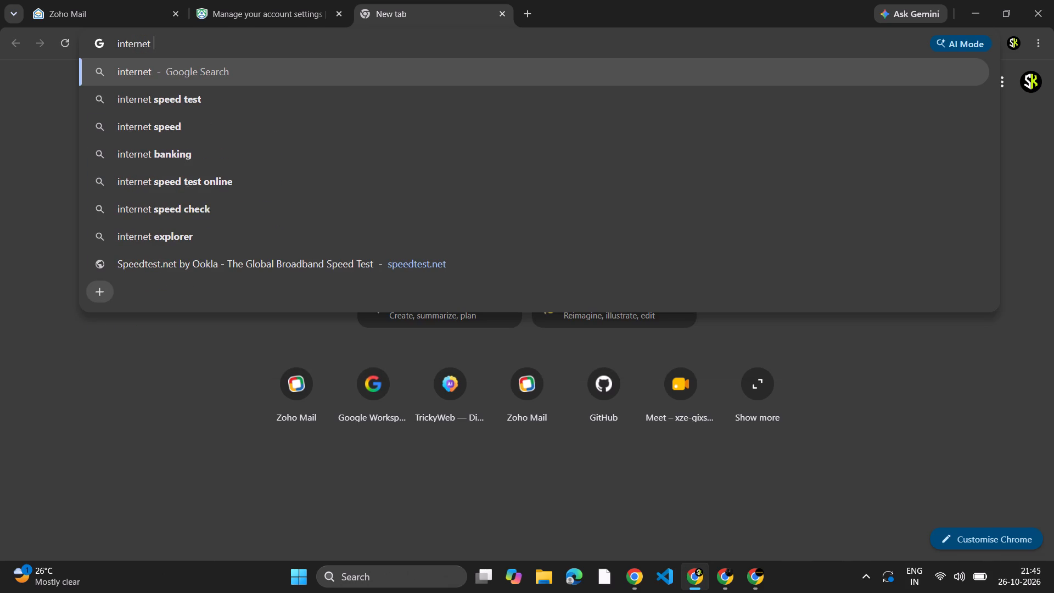
type("la")
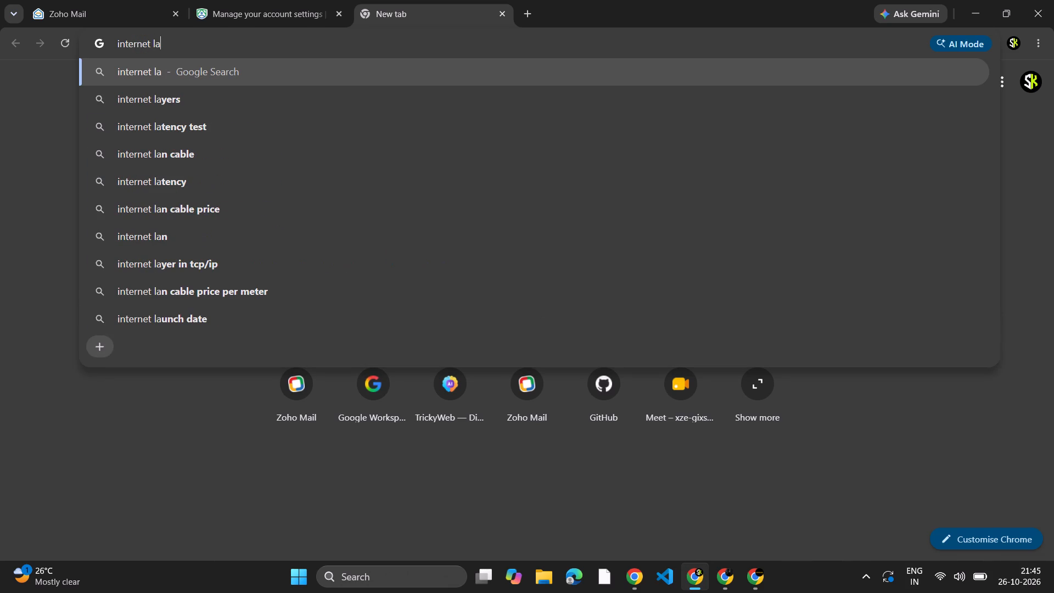
key("BackSpace")
key("BackSpace")
key("BackSpace")
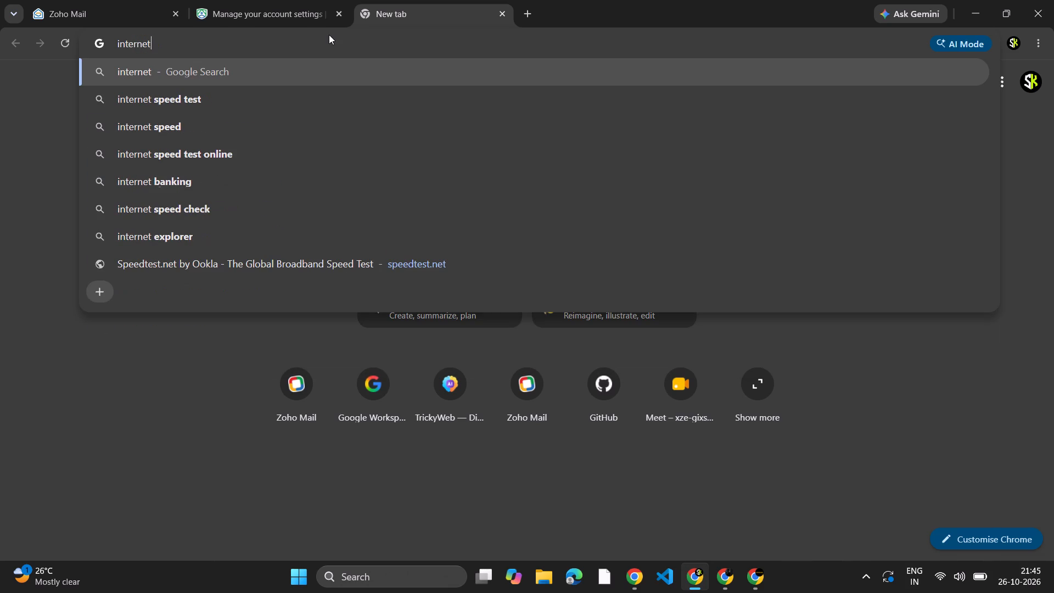
key("7")
left_click(329, 35)
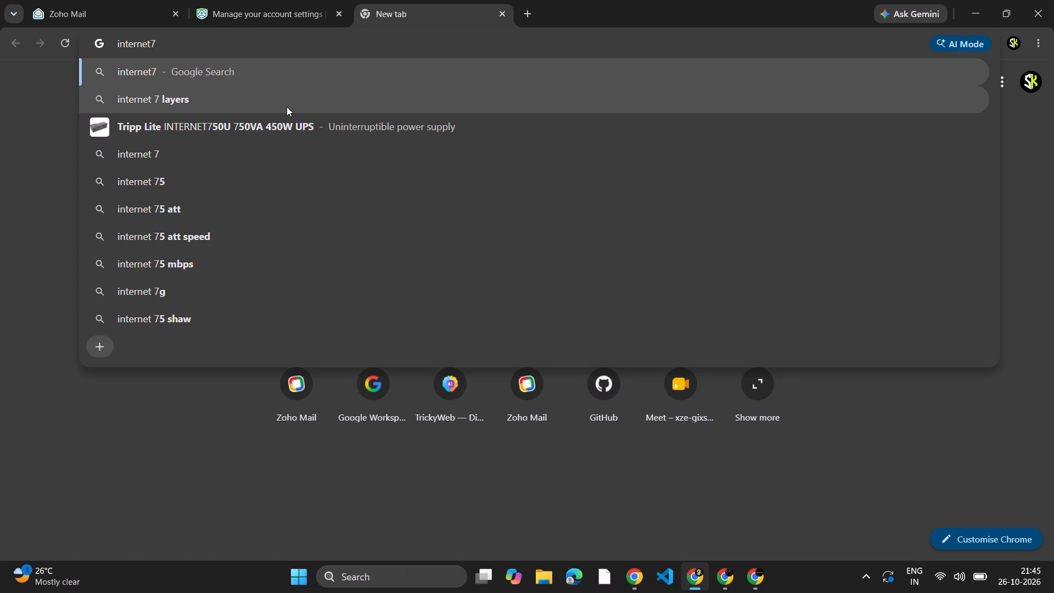
left_click(287, 107)
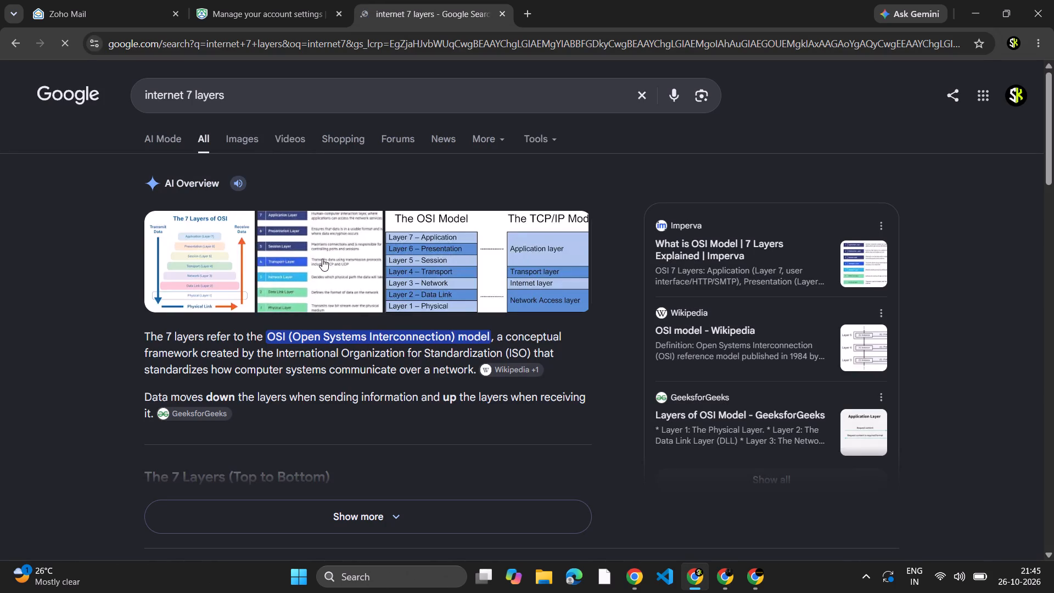
left_click(208, 255)
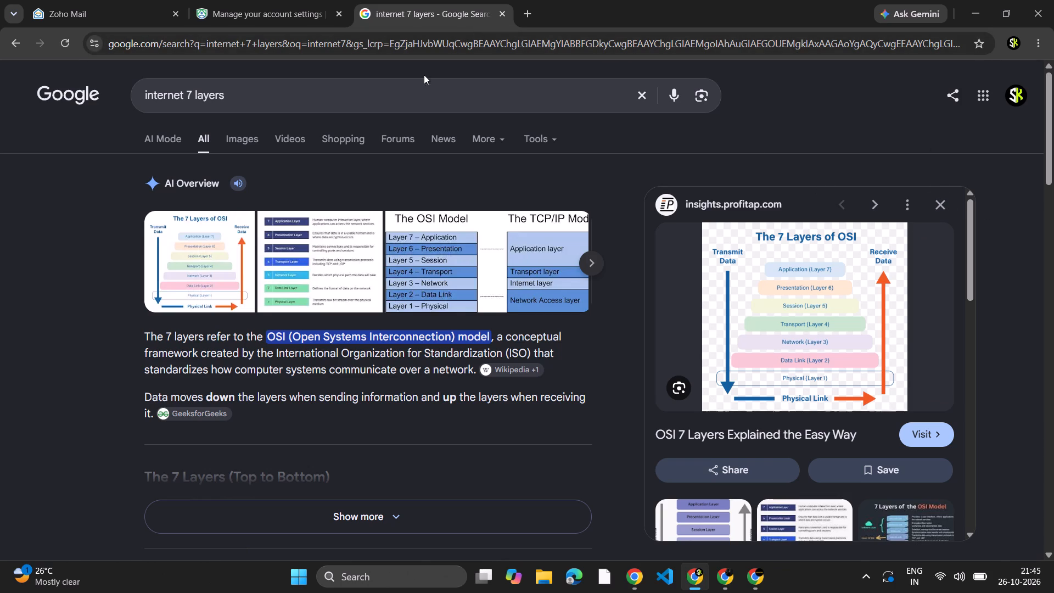
Search Google for "tcp ip model", browse the image results, and close the search tab.
left_click_drag(428, 89, 36, 61)
key("BackSpace")
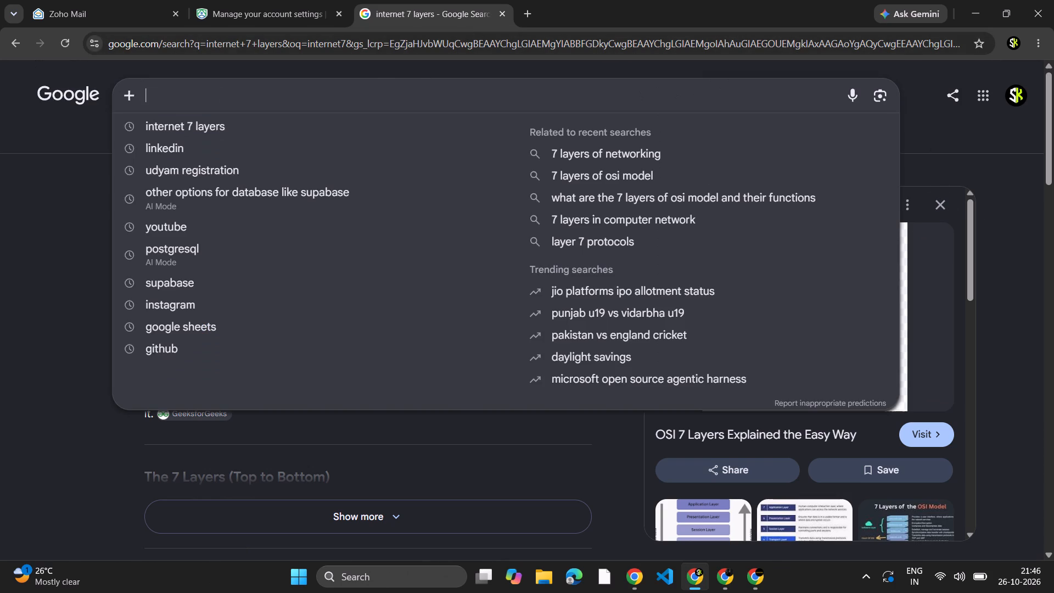
key("t")
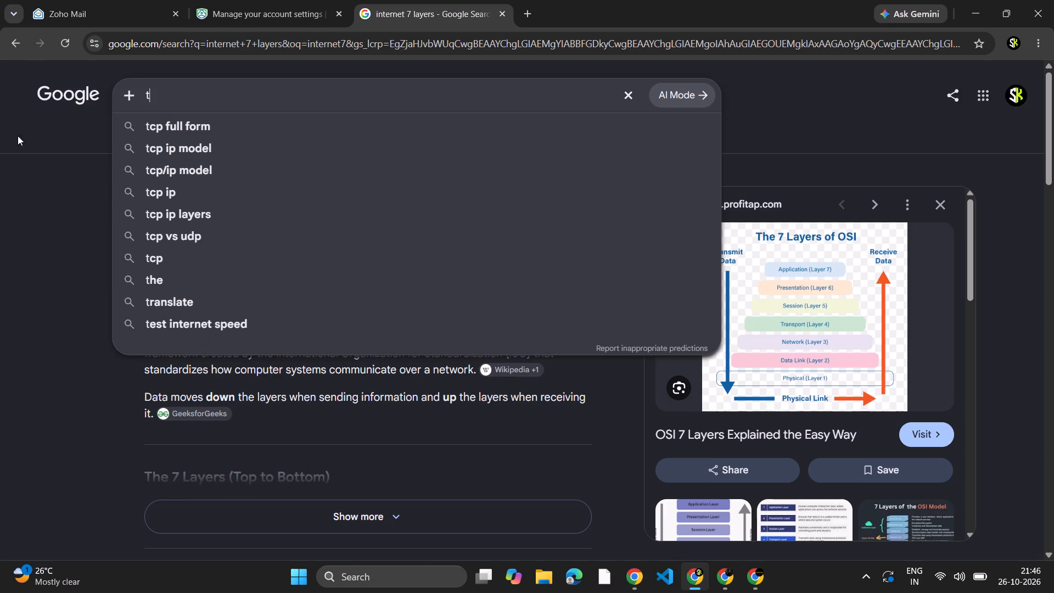
left_click(177, 143)
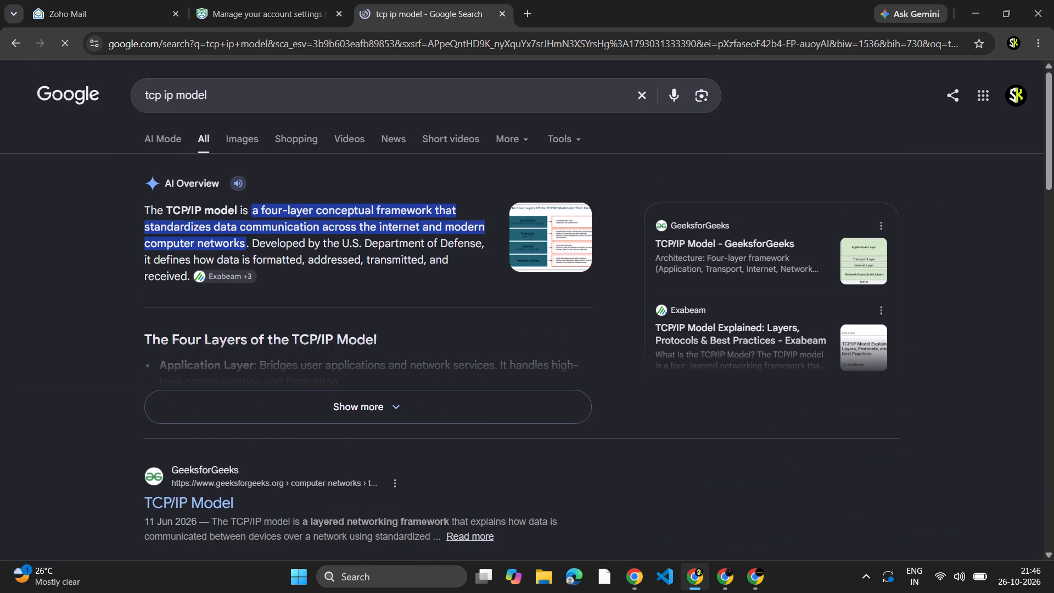
left_click(255, 140)
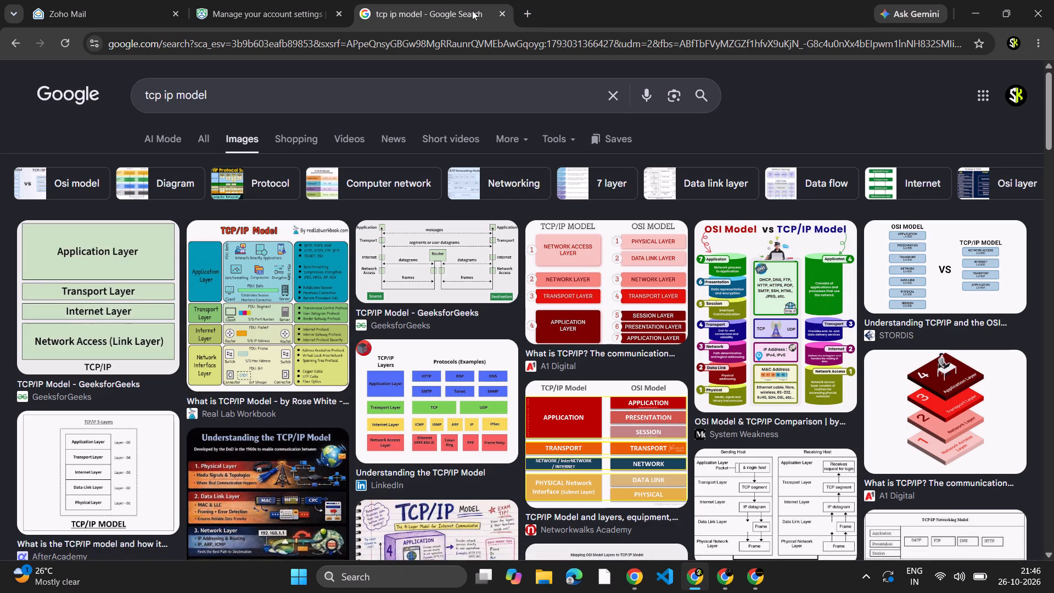
left_click(507, 16)
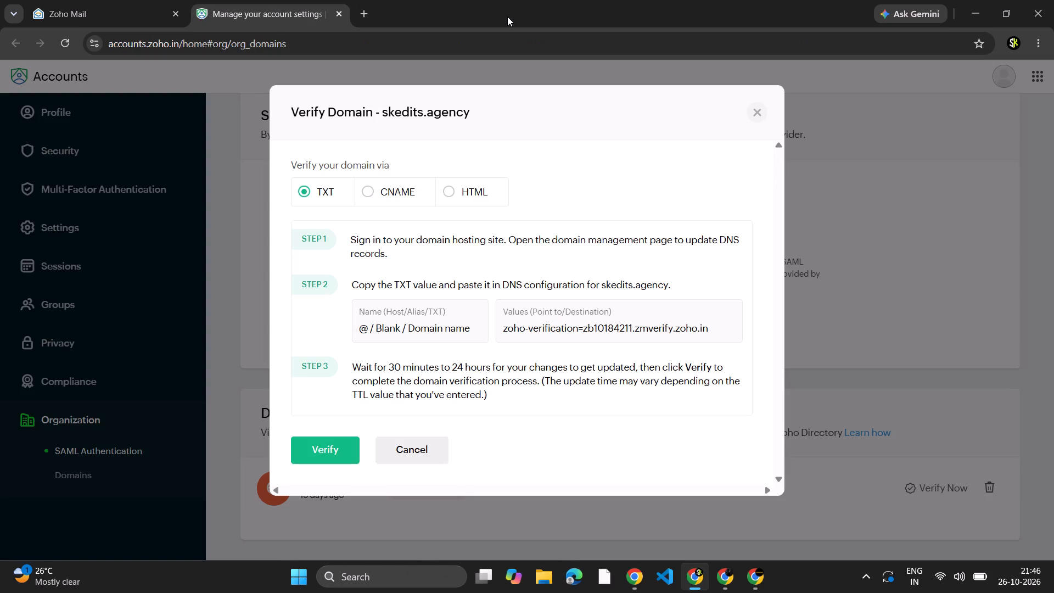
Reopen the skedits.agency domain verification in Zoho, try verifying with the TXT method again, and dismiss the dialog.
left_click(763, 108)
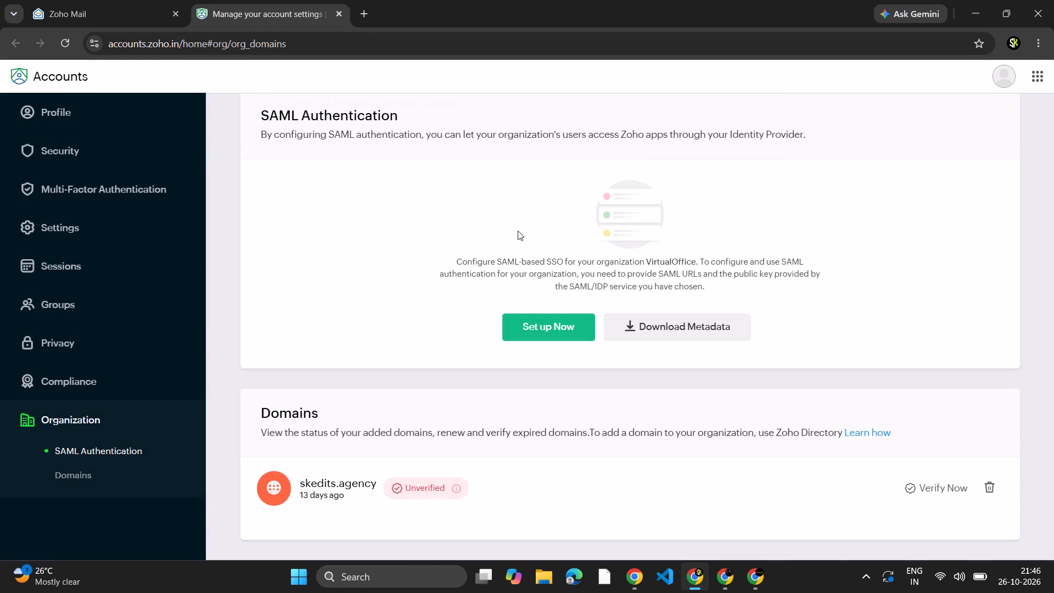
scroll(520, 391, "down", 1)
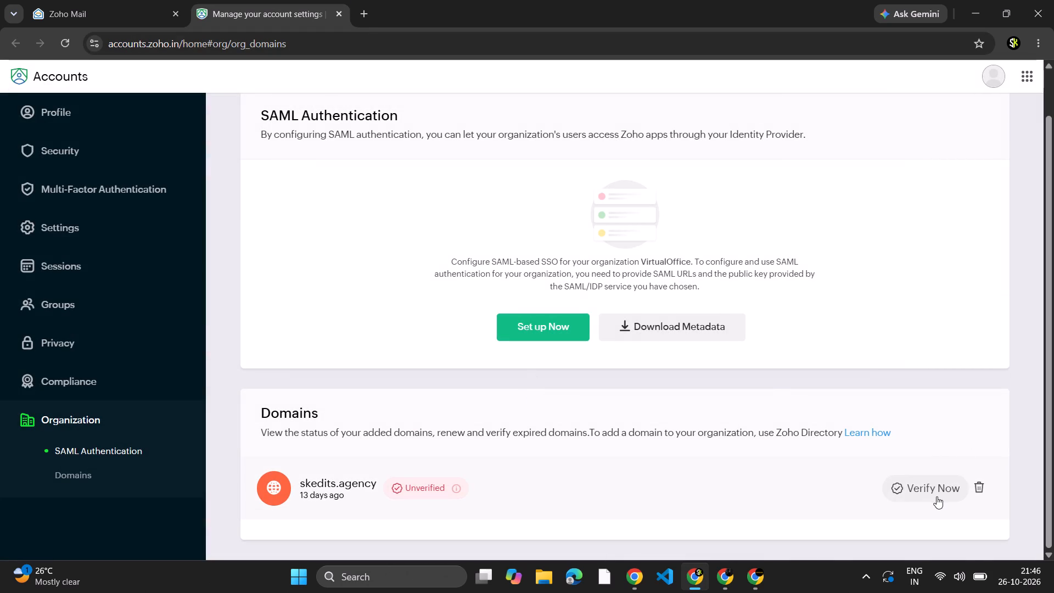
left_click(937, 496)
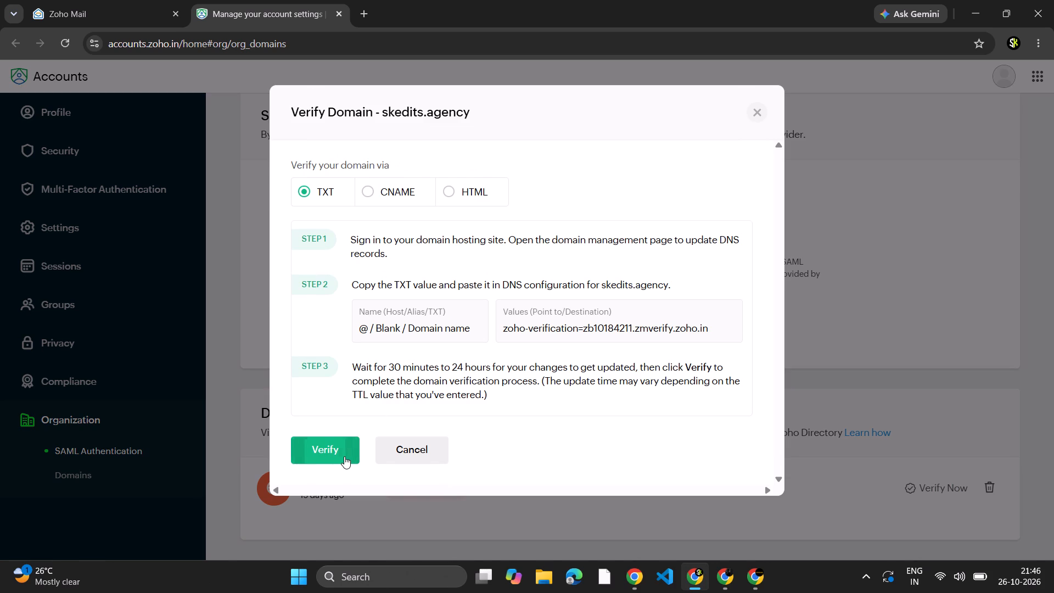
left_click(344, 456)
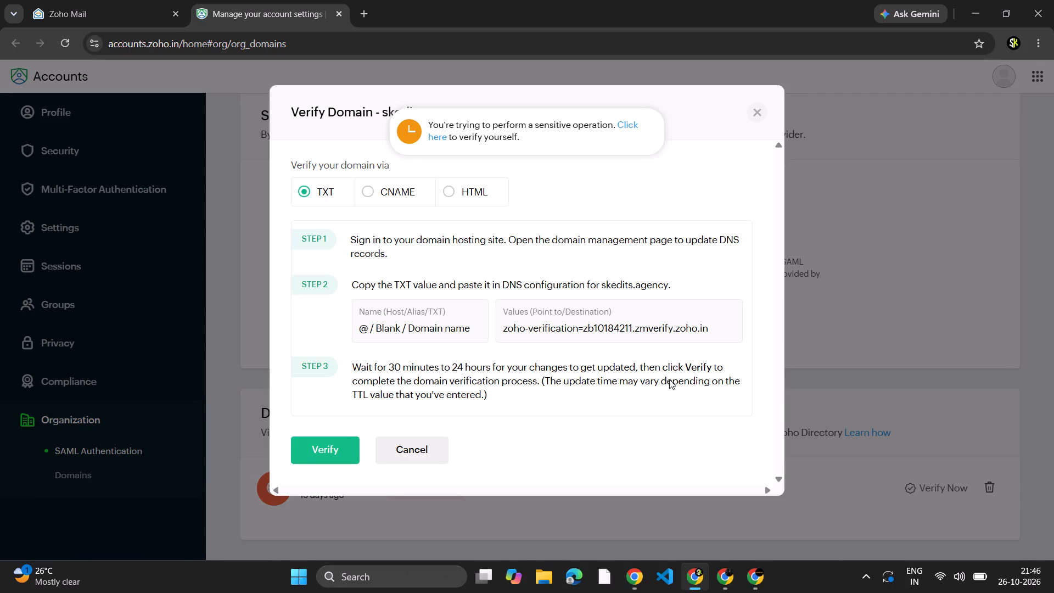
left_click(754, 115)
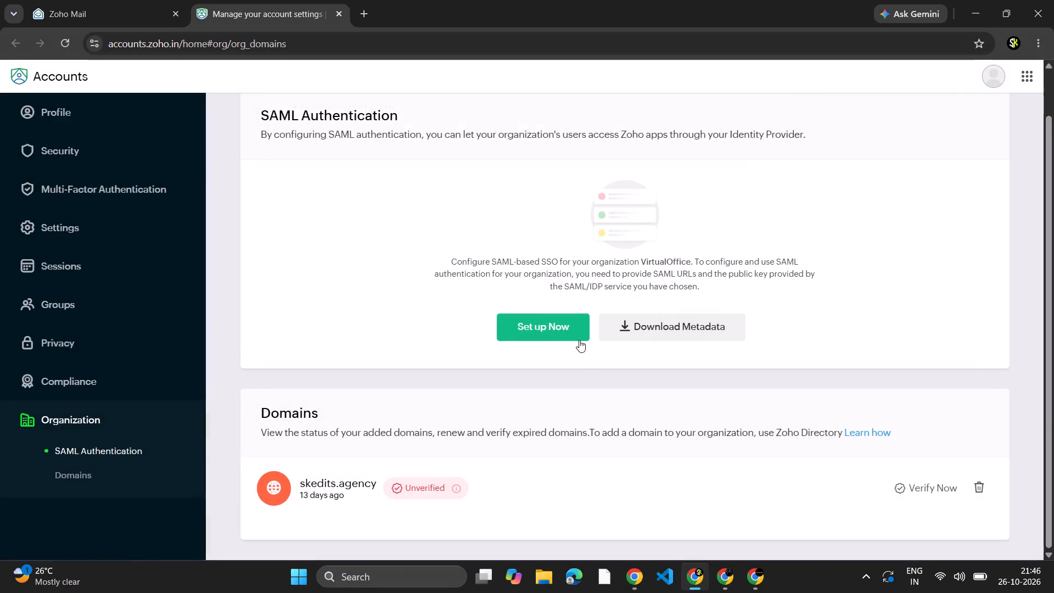
Switch to Spaceship's Advanced DNS page and check the zoho-verification TXT record for skedits.agency.
key("alt+Tab")
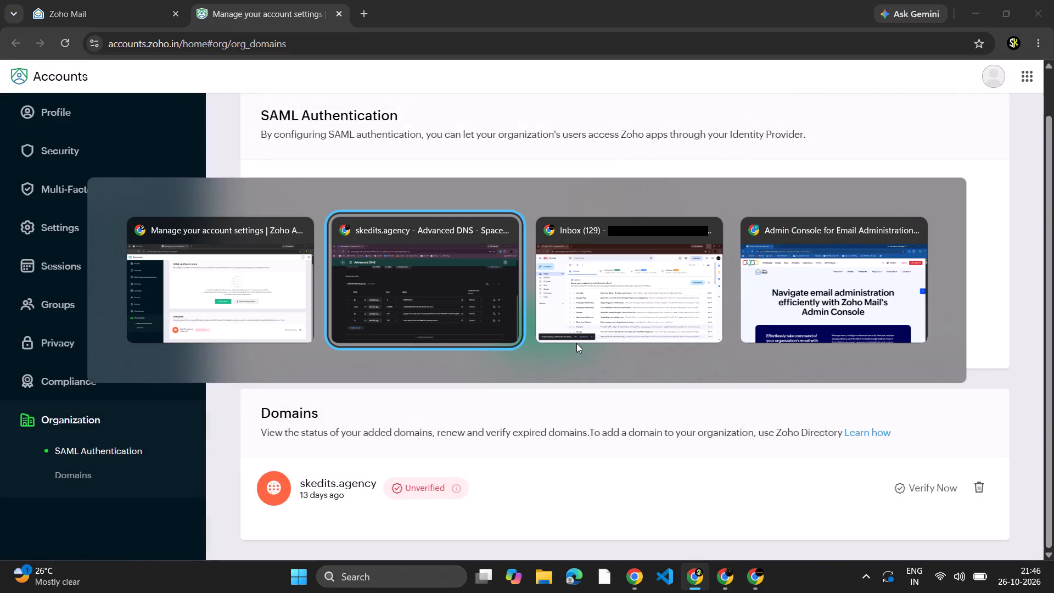
scroll(713, 482, "down", 2)
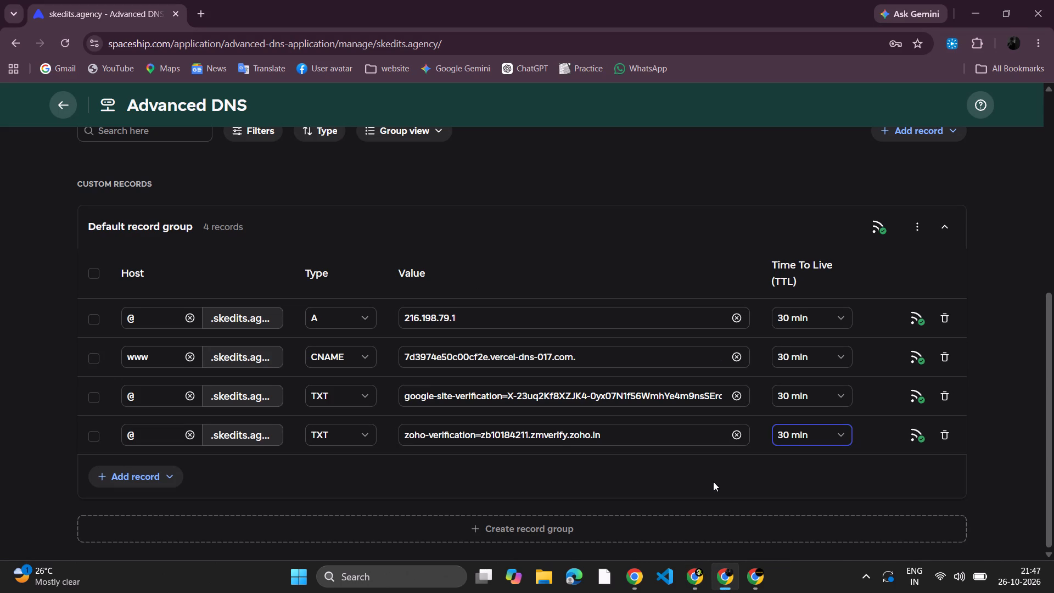
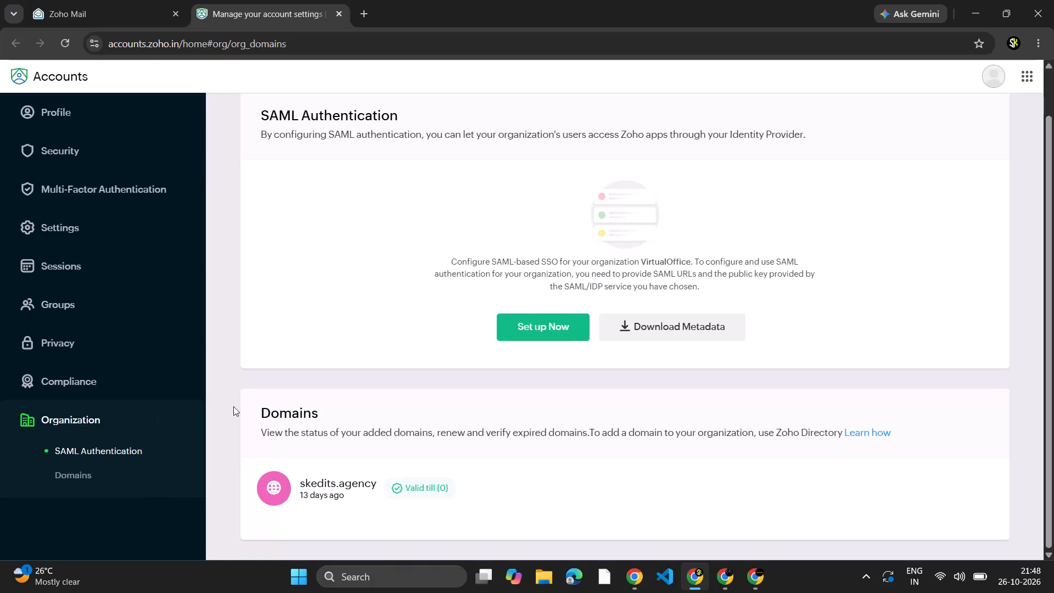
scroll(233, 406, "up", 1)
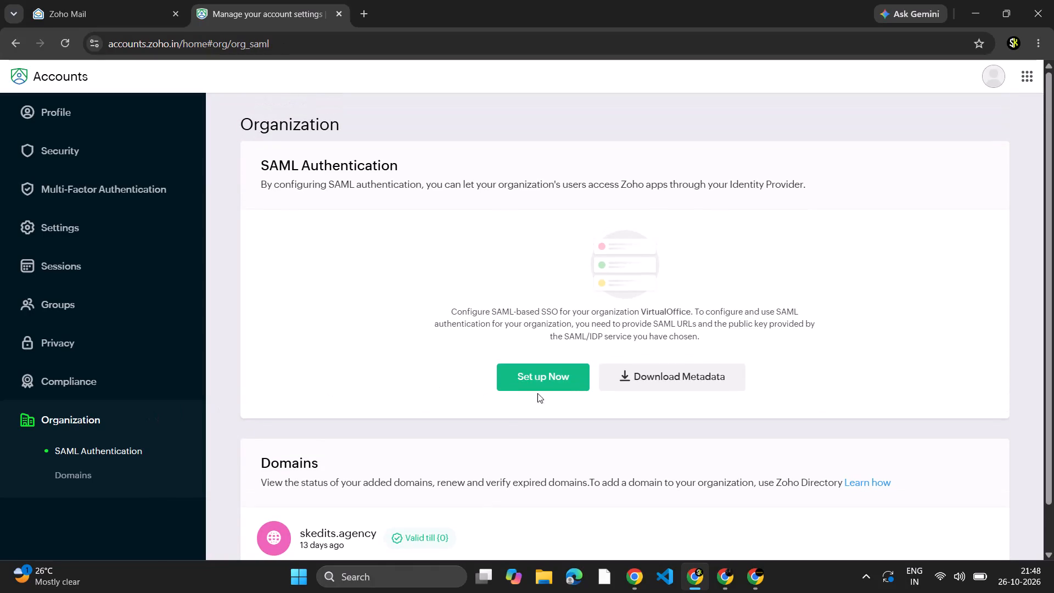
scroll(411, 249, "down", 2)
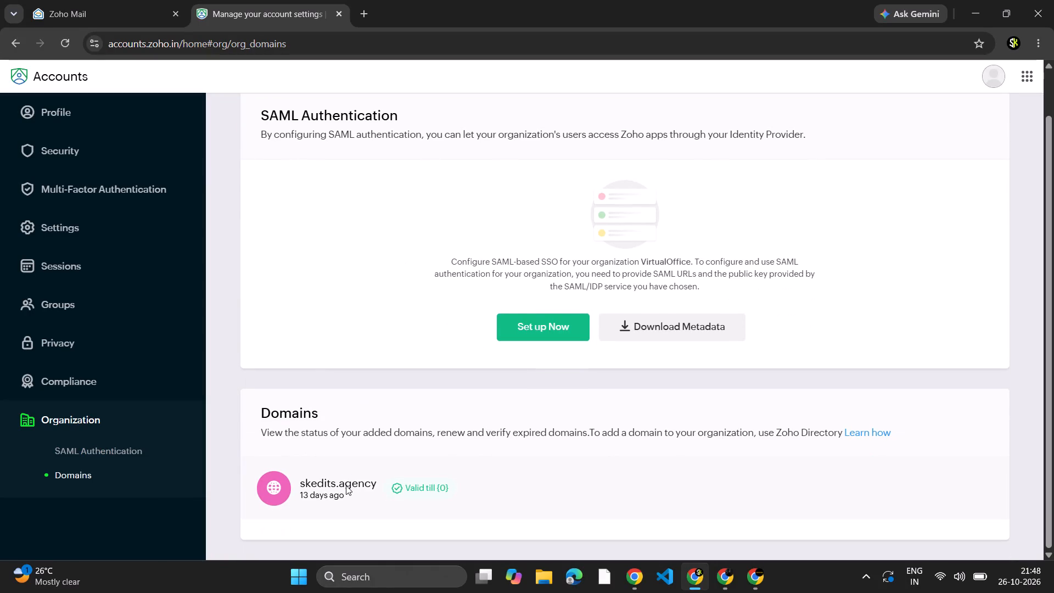
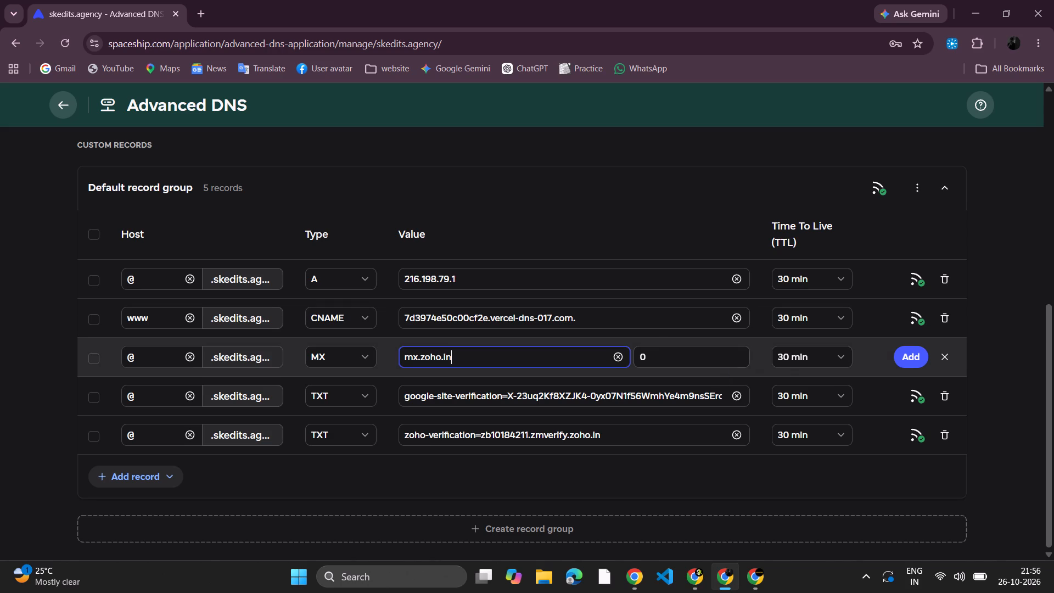
Open the preference value of the new mx.zoho.in MX record for editing.
left_click(702, 351)
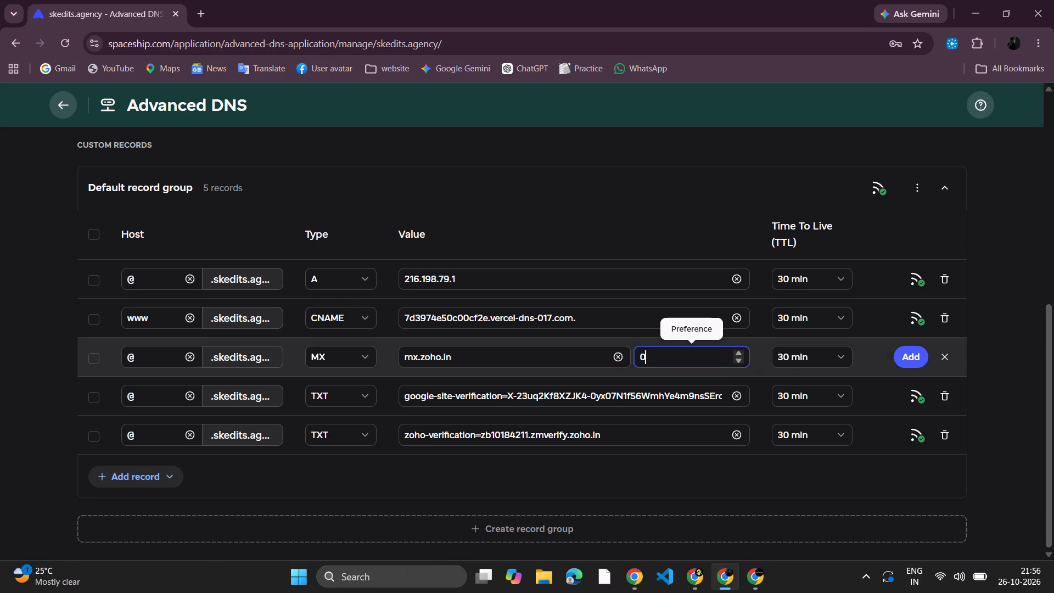
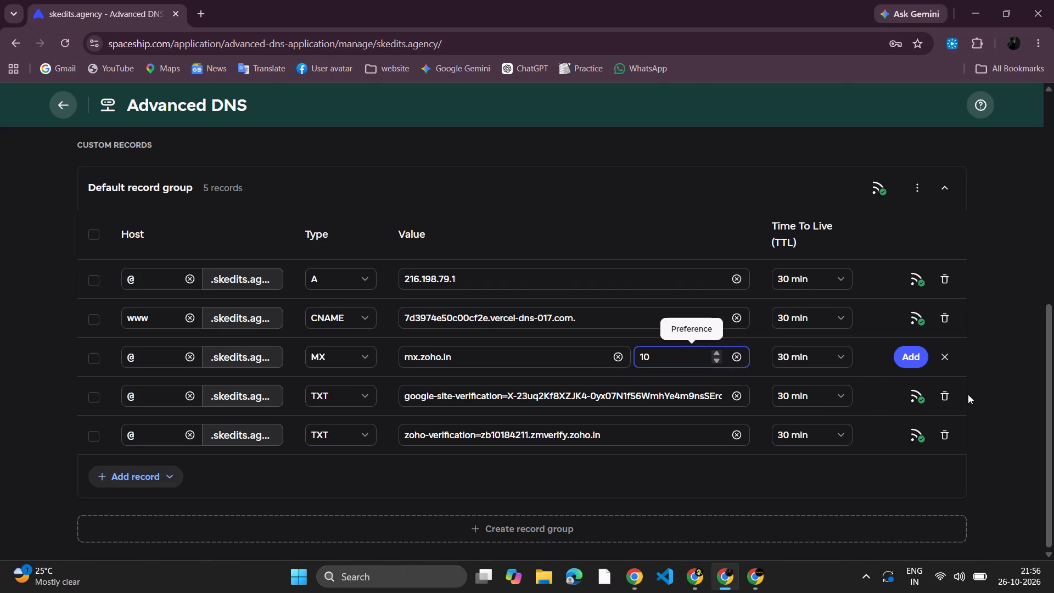
Add the mx.zoho.in MX record with priority 10 to the default record group.
left_click(912, 360)
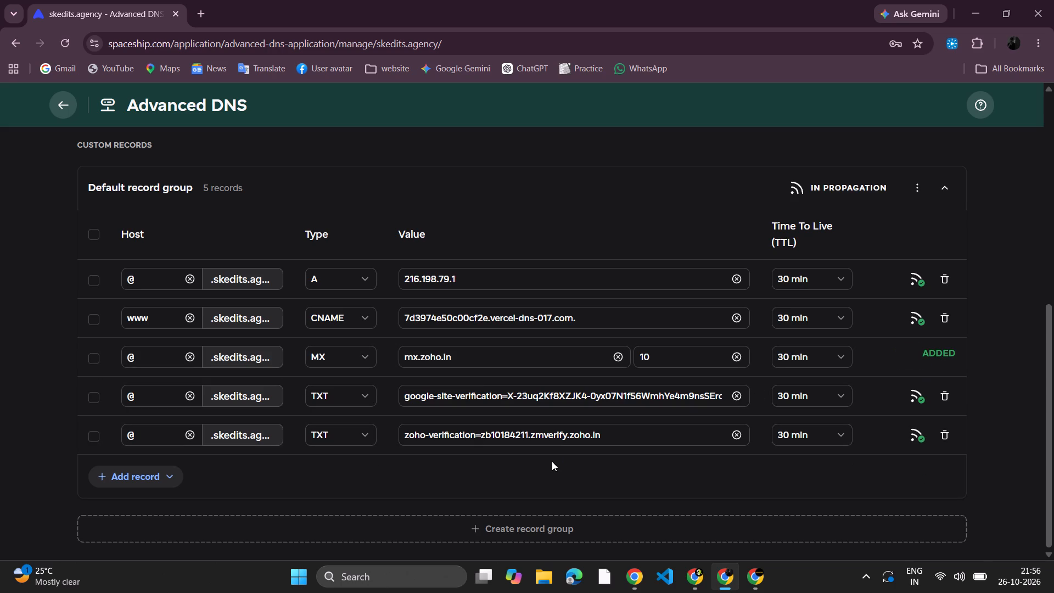
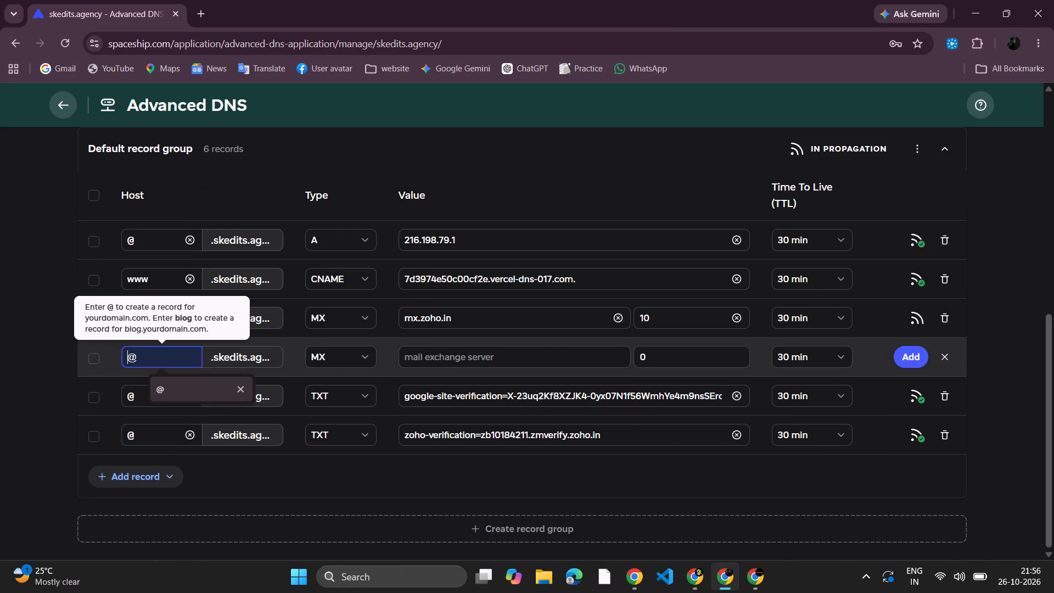
Add an MX record for host @ with mail server mx2.zoho.in and priority 20 to the default record group.
key("Return")
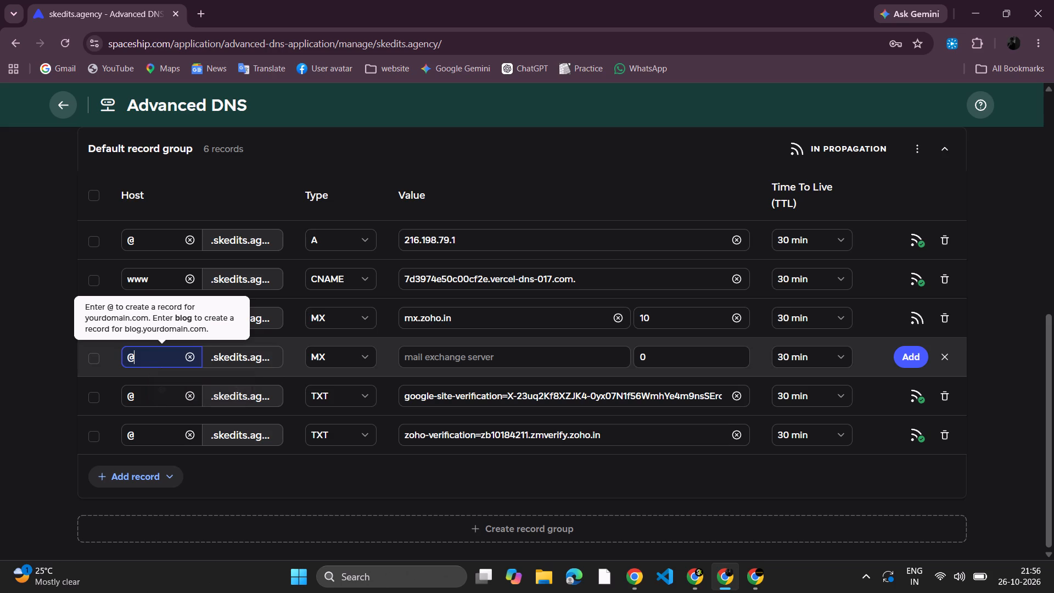
left_click(453, 354)
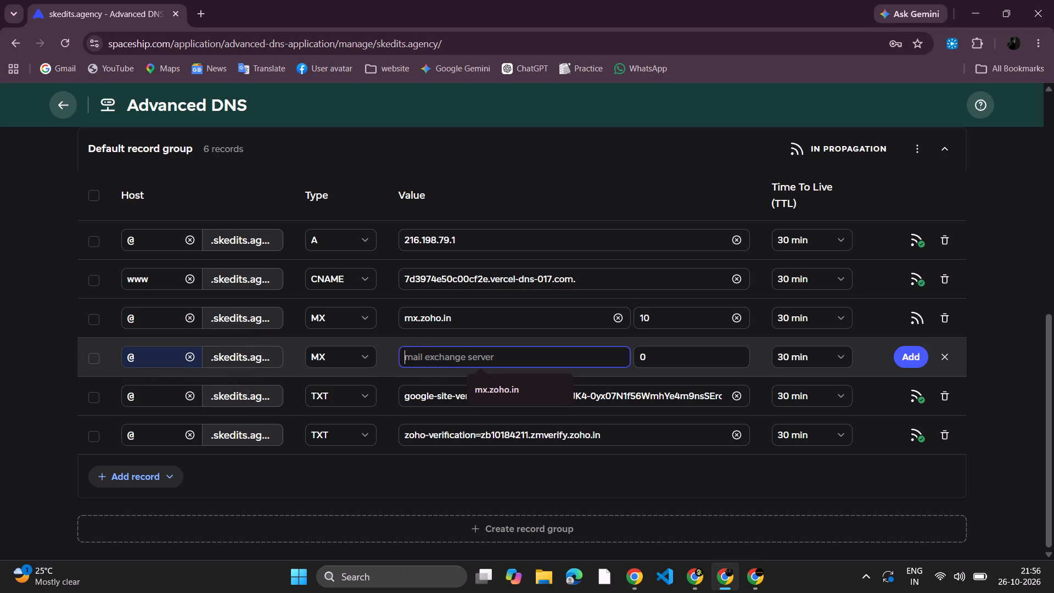
key("ctrl+v")
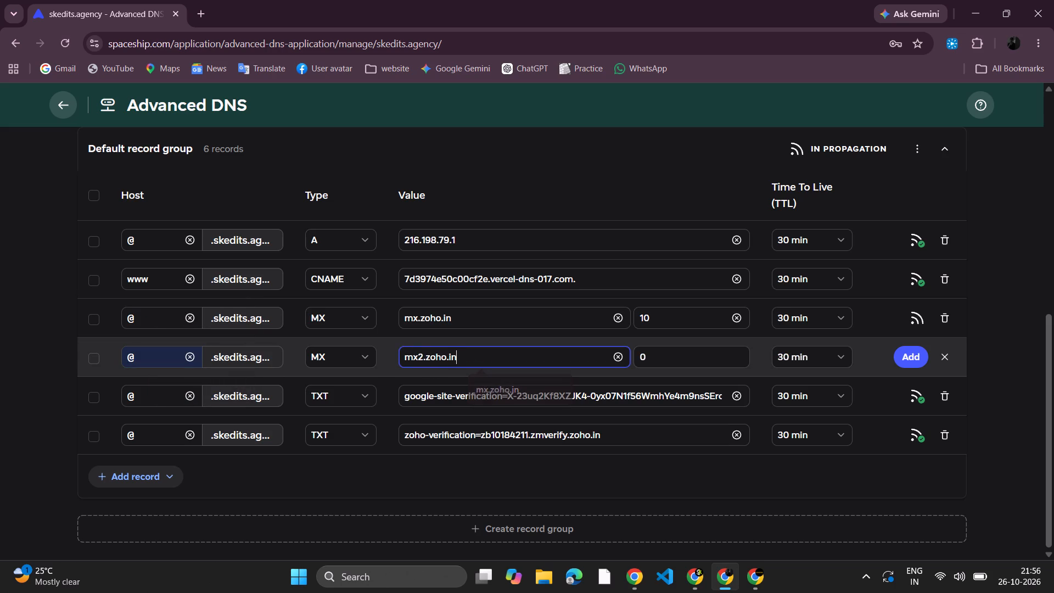
left_click(661, 354)
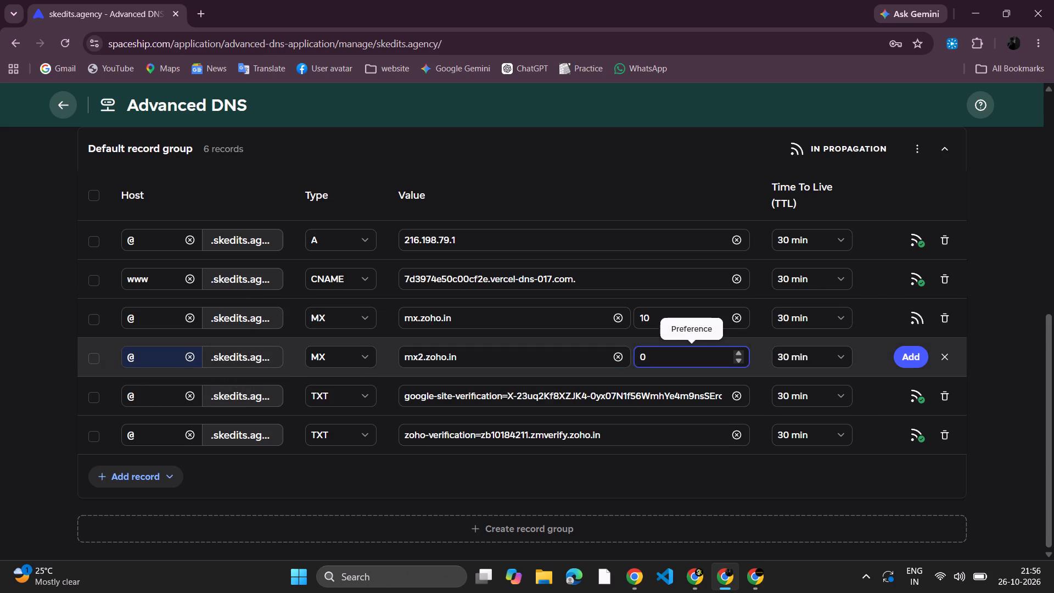
key("BackSpace")
type("20")
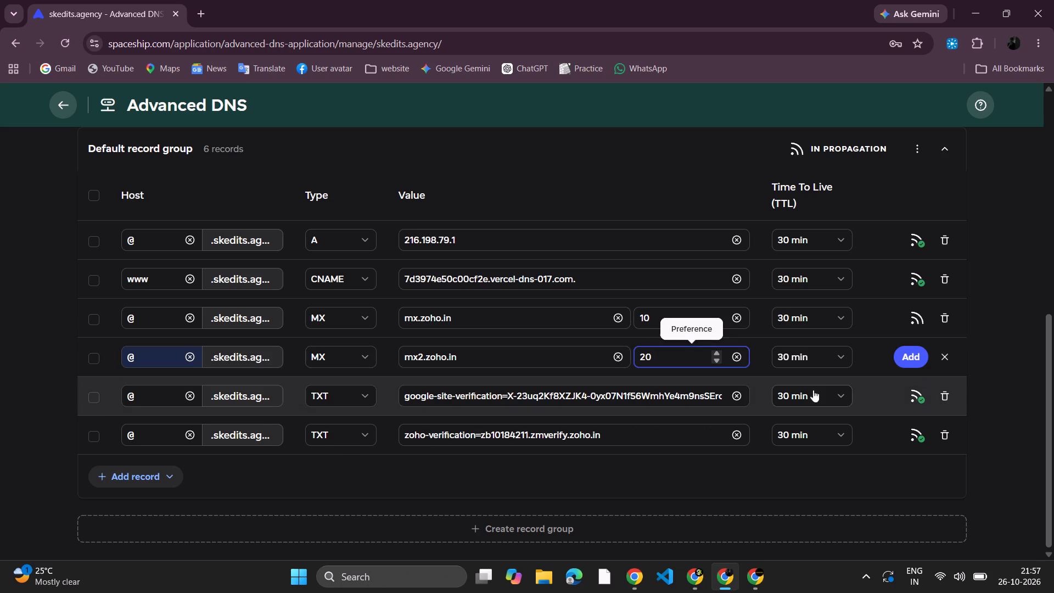
left_click(906, 354)
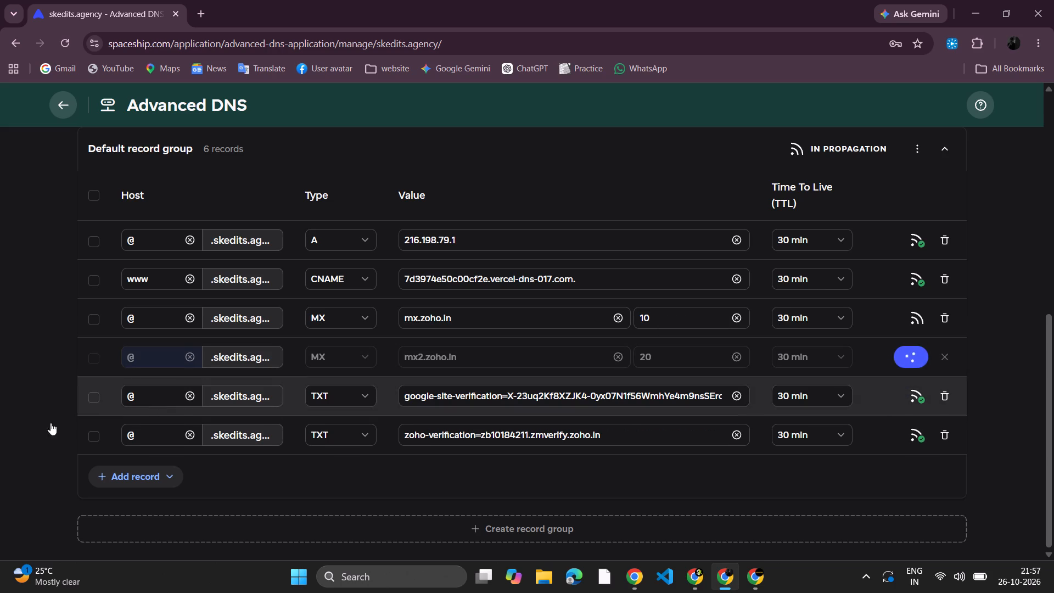
Start another new MX record in the default record group.
left_click(134, 482)
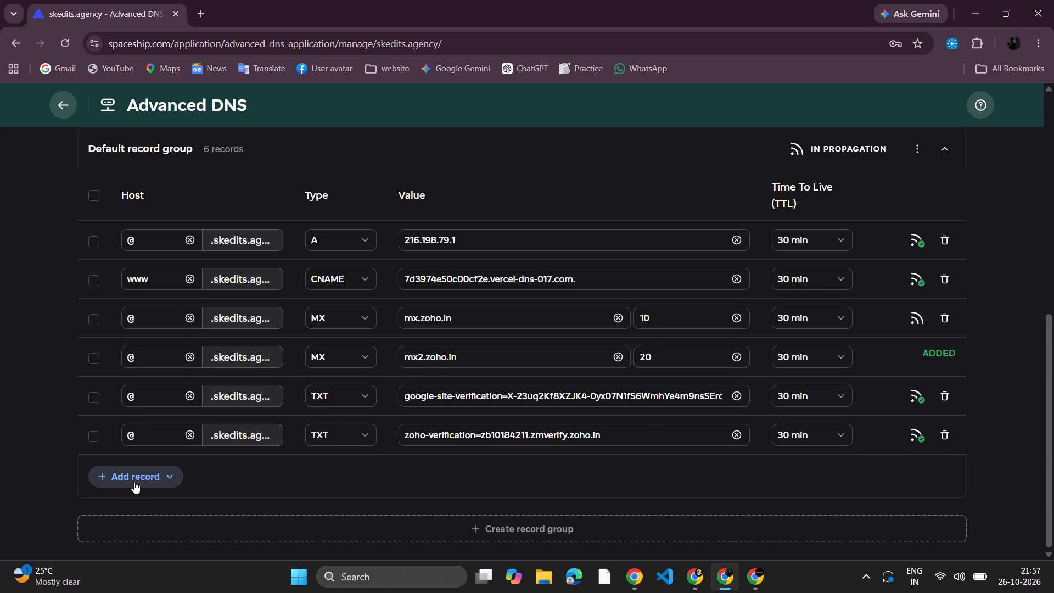
left_click(148, 343)
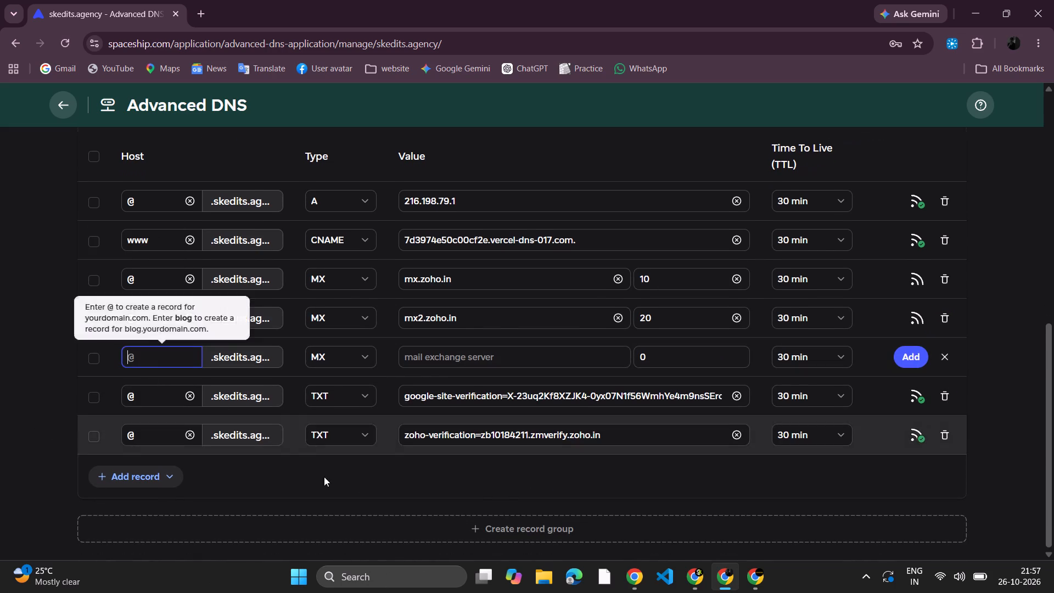
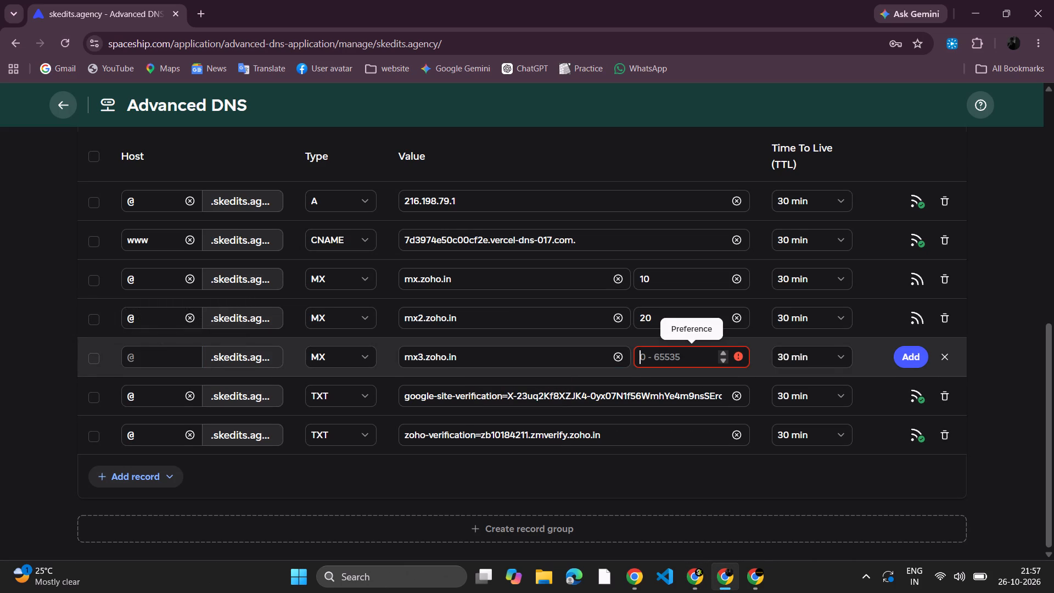
Complete the new mx3.zoho.in MX record with priority 30 and host @, and add it to the record group.
type("30")
left_click(923, 361)
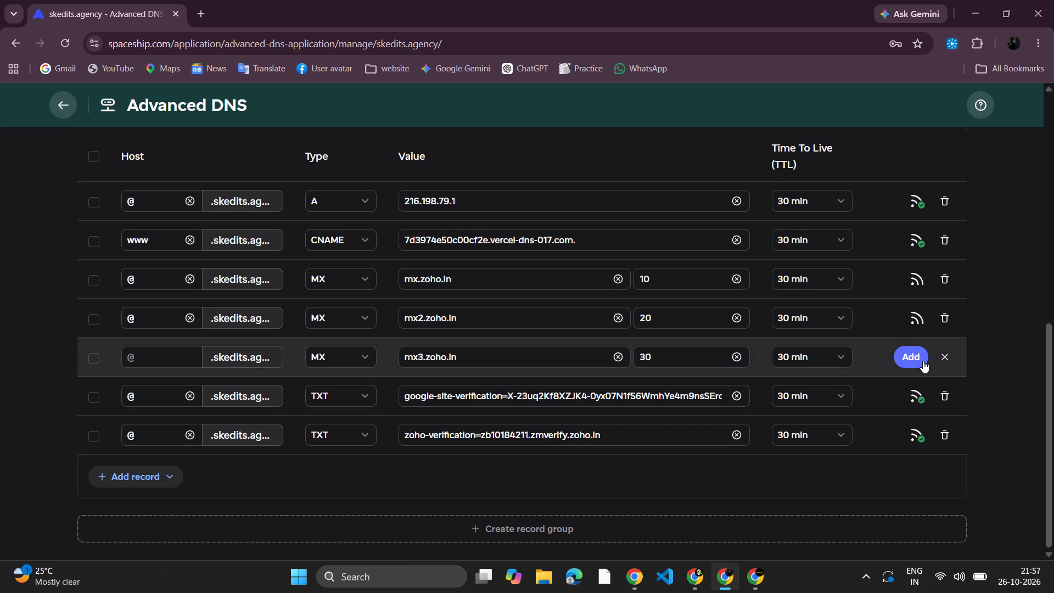
left_click(908, 361)
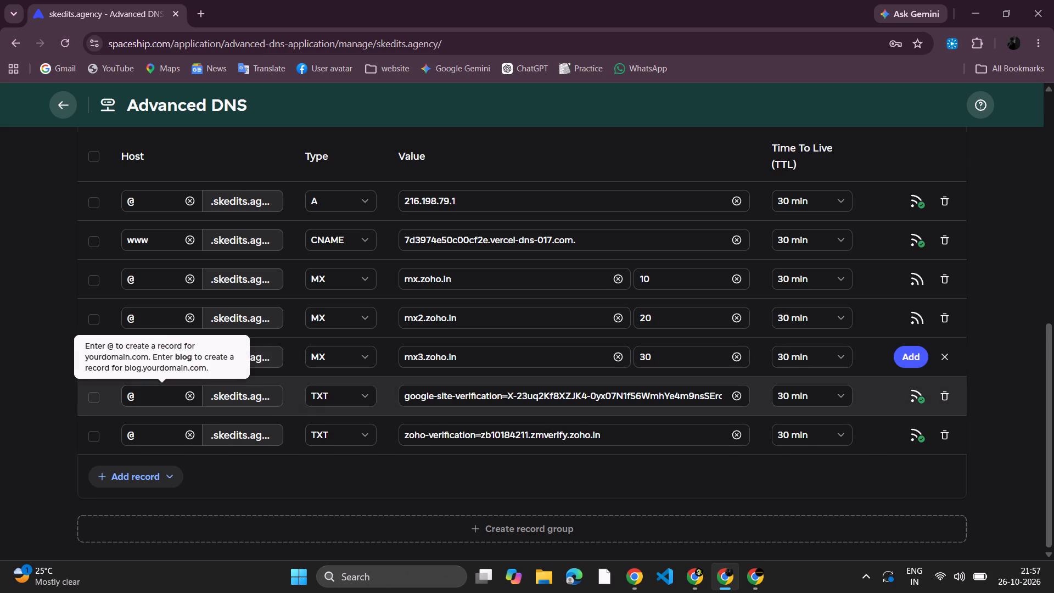
left_click(161, 332)
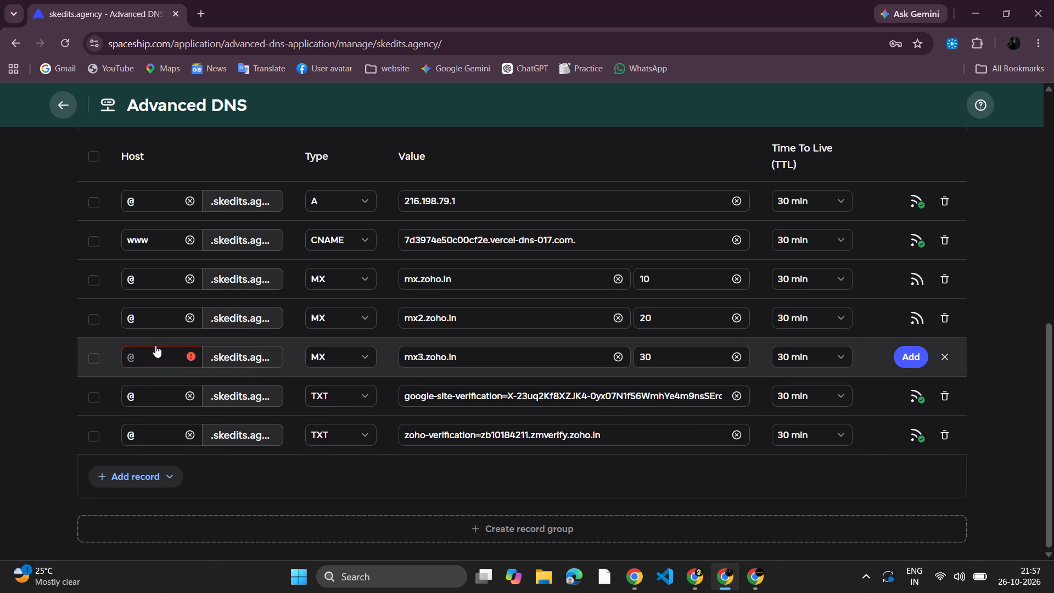
left_click(155, 345)
left_click(155, 350)
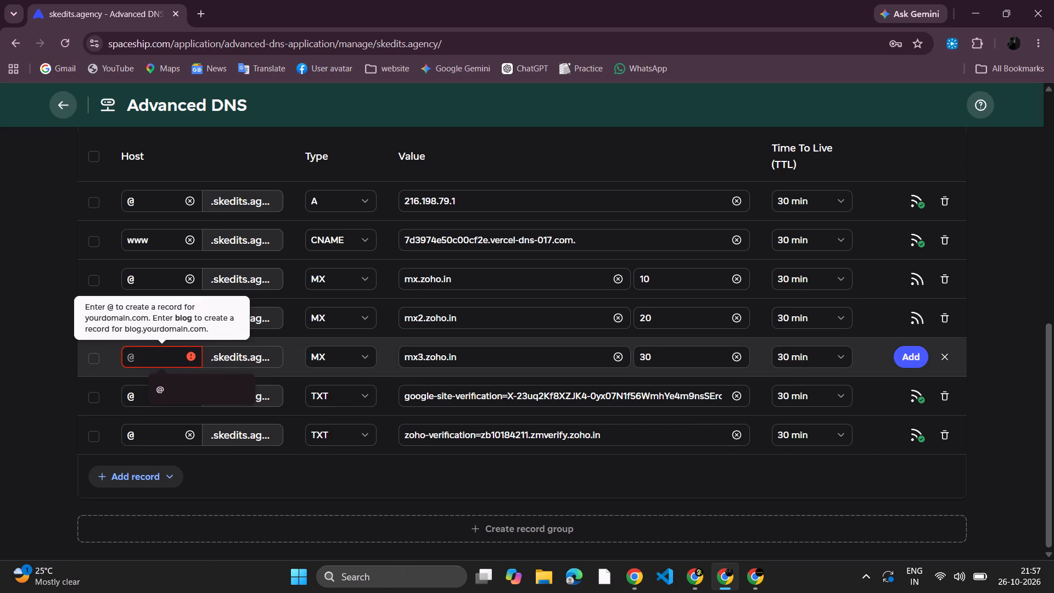
key("Down")
left_click(692, 355)
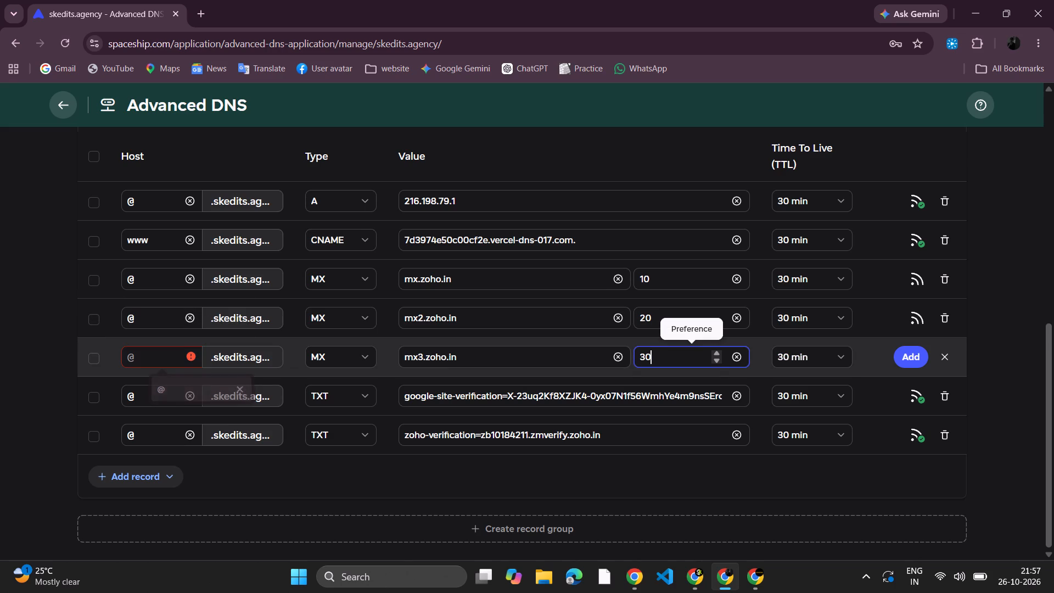
left_click(162, 361)
left_click(171, 390)
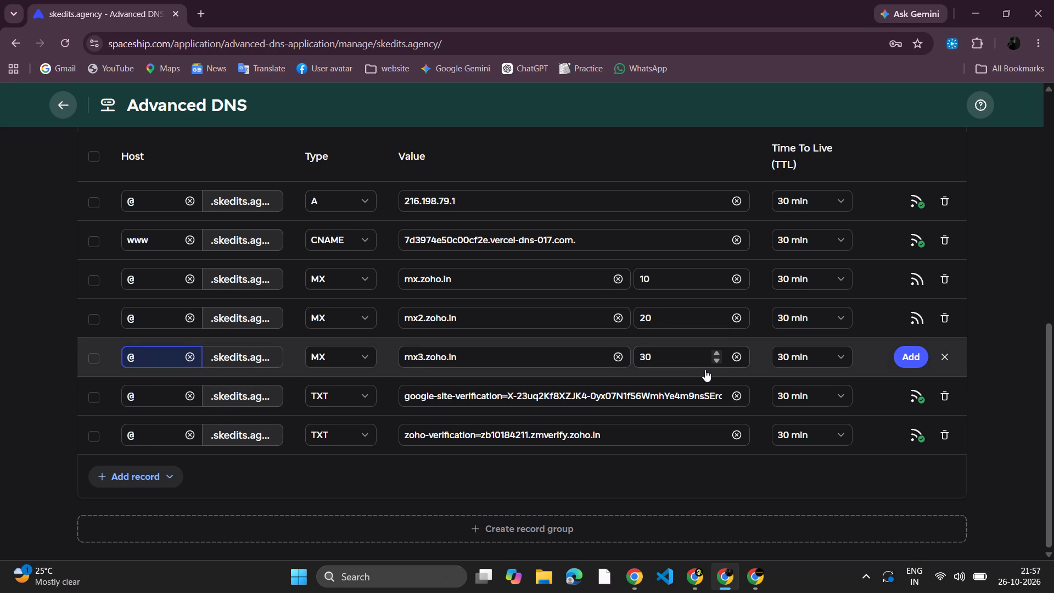
left_click(919, 360)
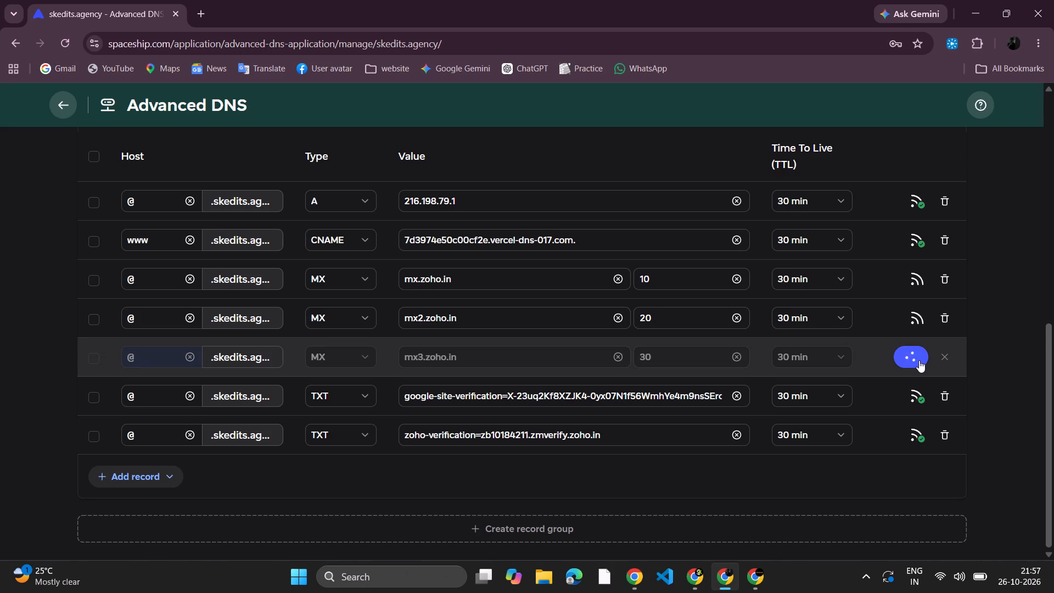
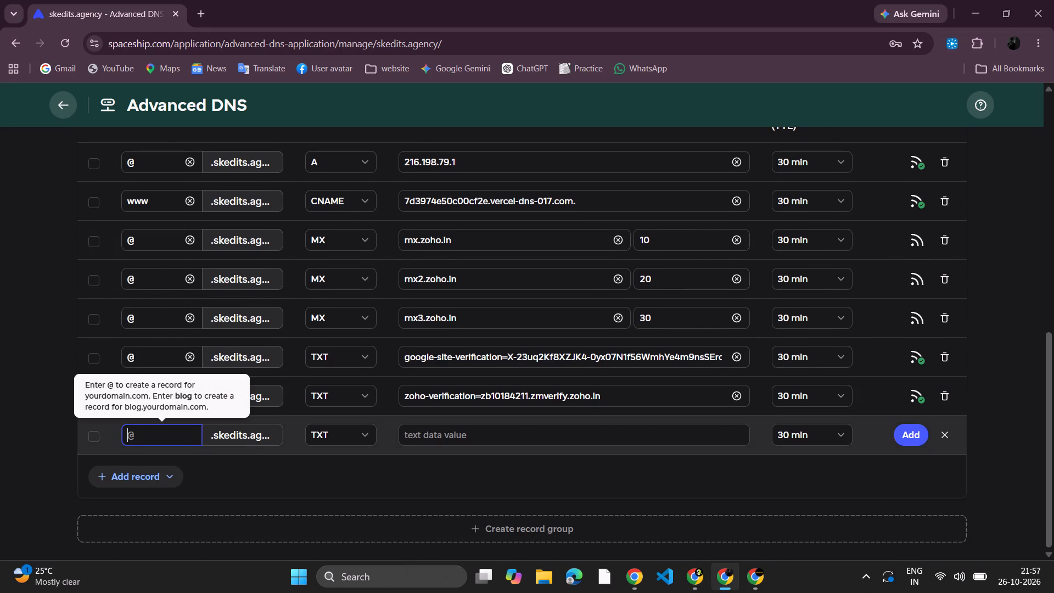
Fill in the new TXT record with host @ and the SPF value "v=spf1 include:zoho.in ~all", and add it to the record group.
left_click(160, 445)
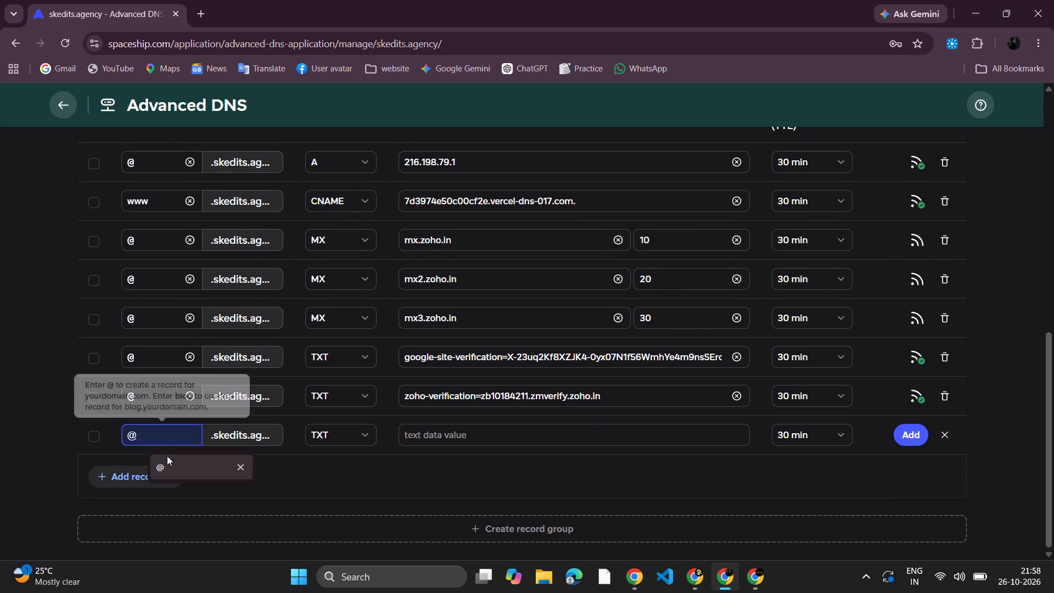
left_click(167, 456)
left_click(452, 430)
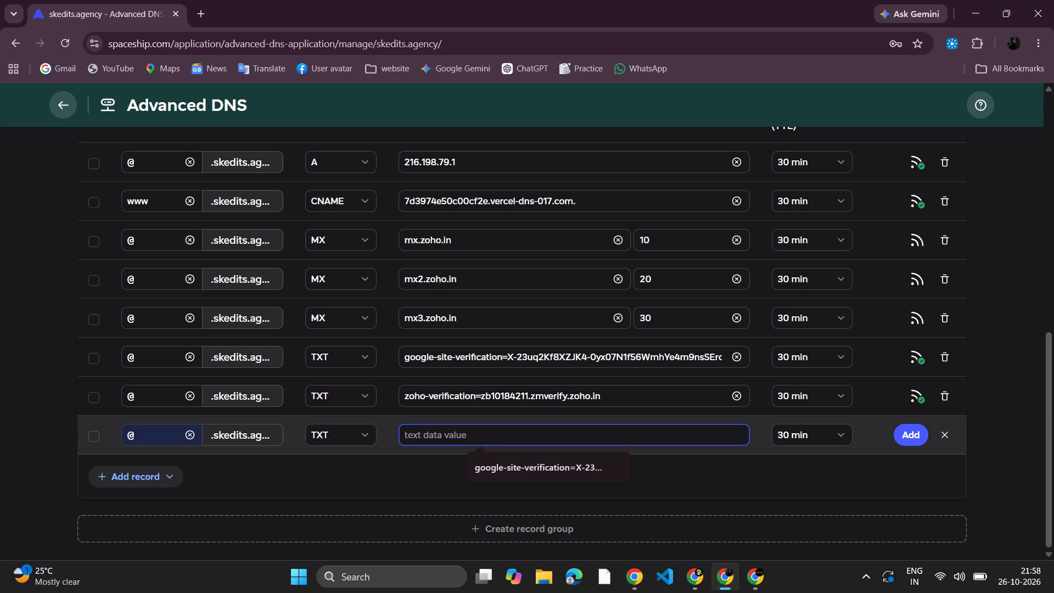
key("ctrl+v")
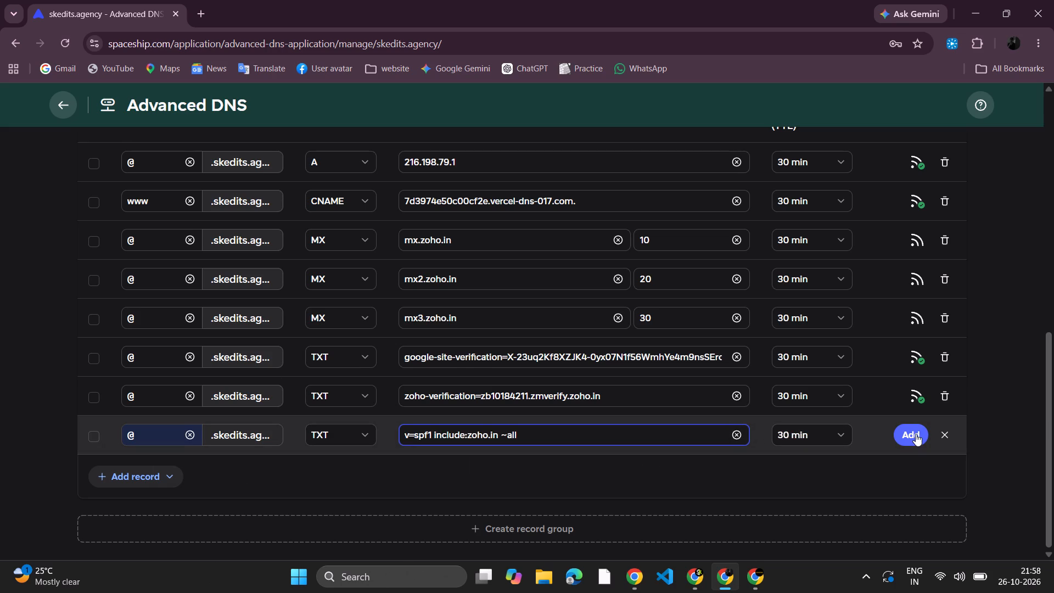
left_click(918, 434)
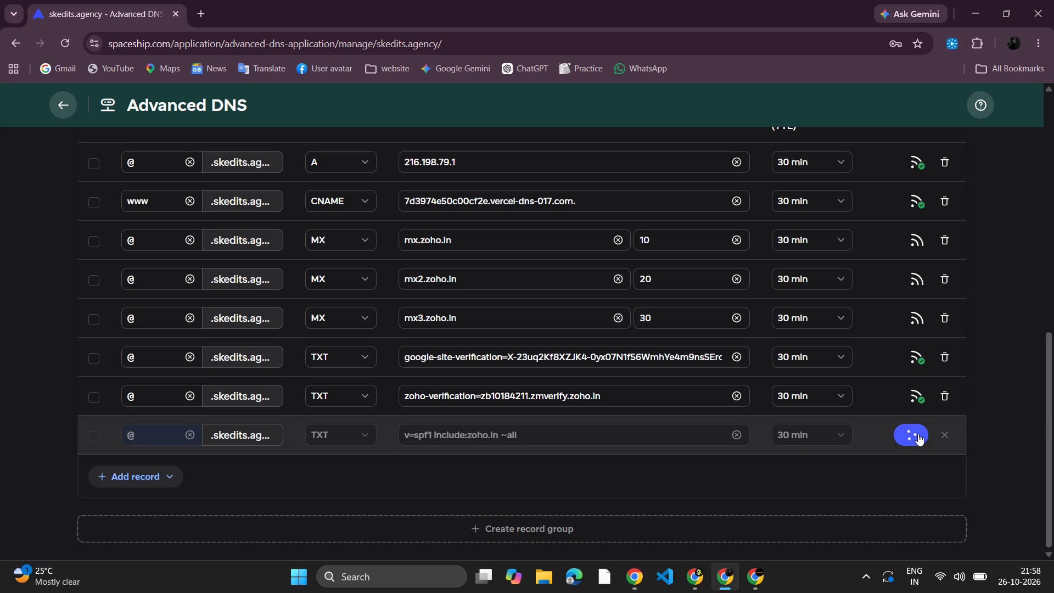
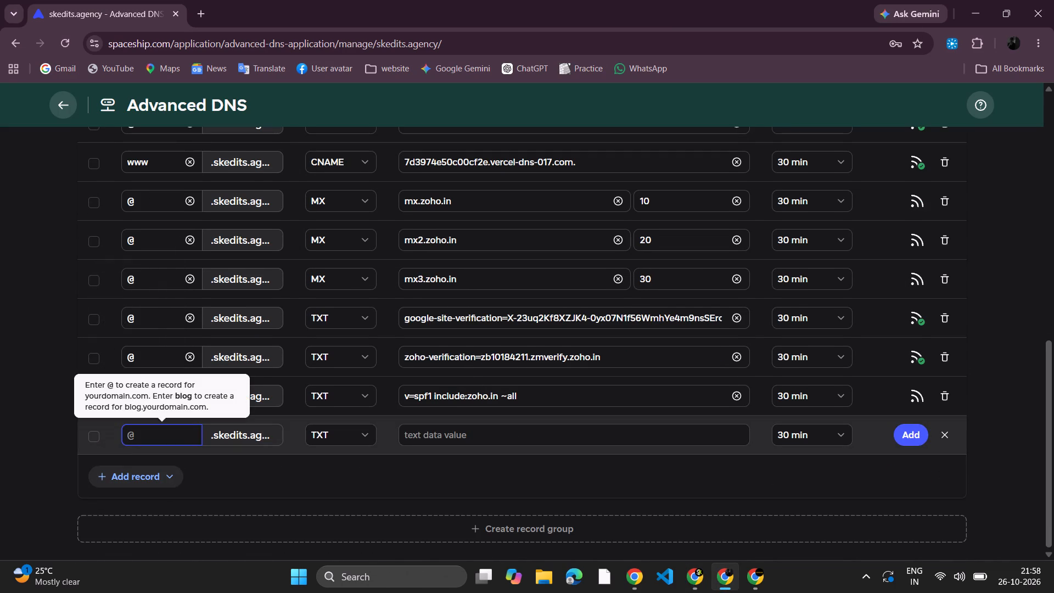
Open the host value of the new empty TXT record below the SPF record for editing.
left_click(147, 435)
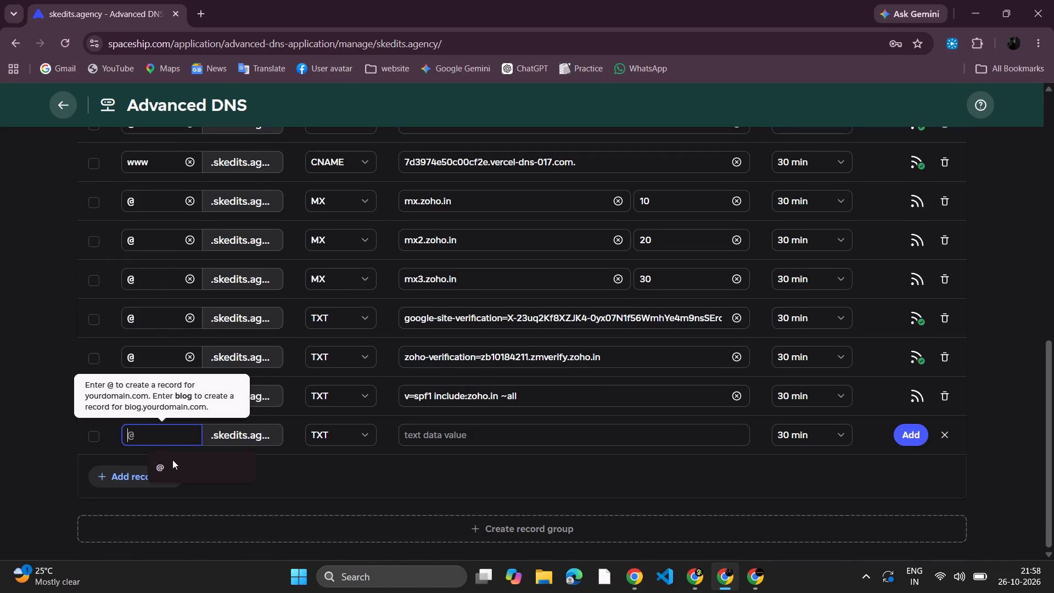
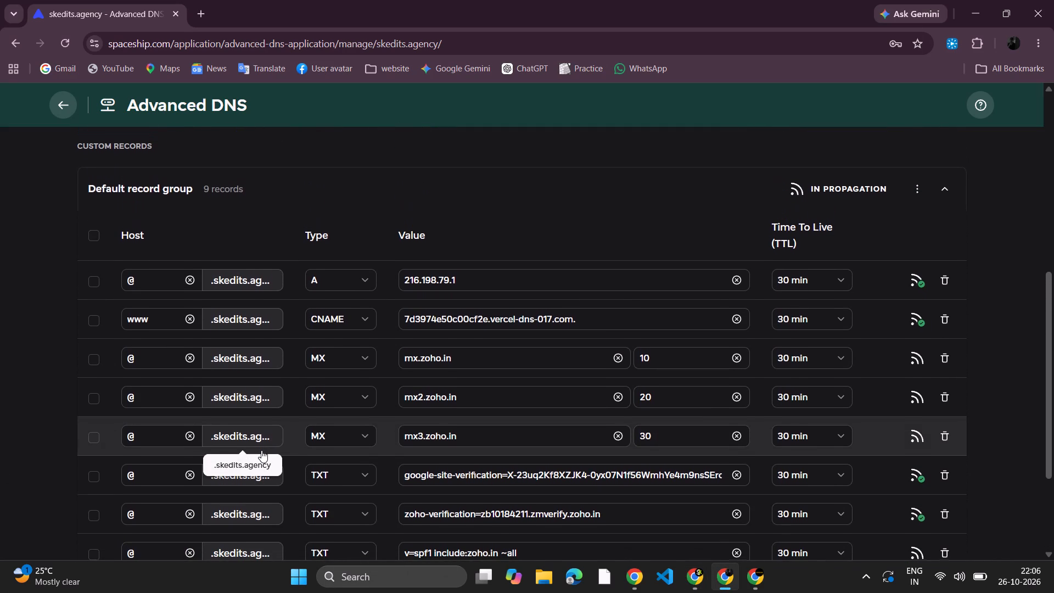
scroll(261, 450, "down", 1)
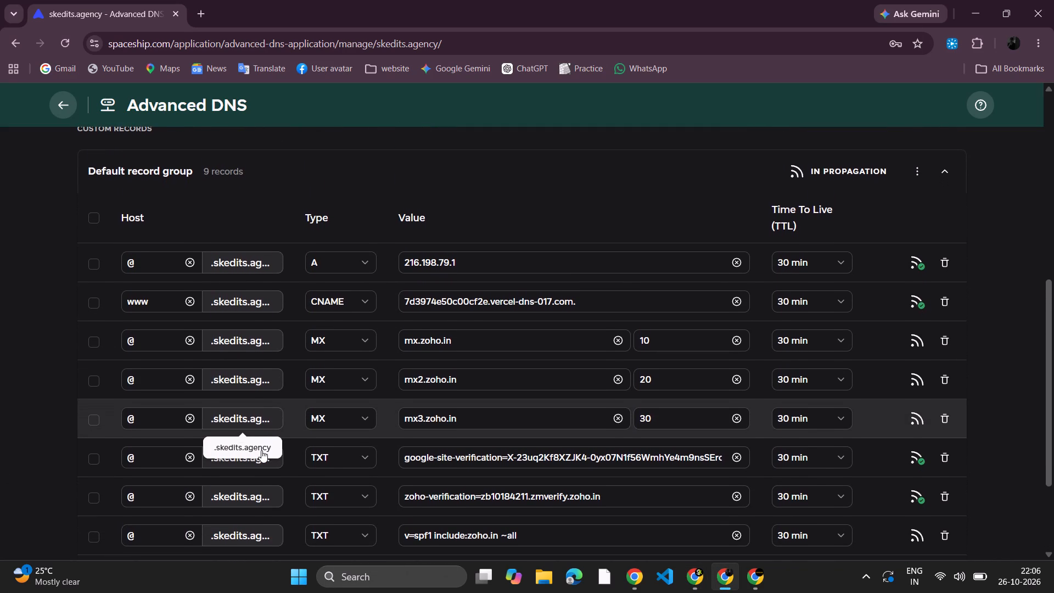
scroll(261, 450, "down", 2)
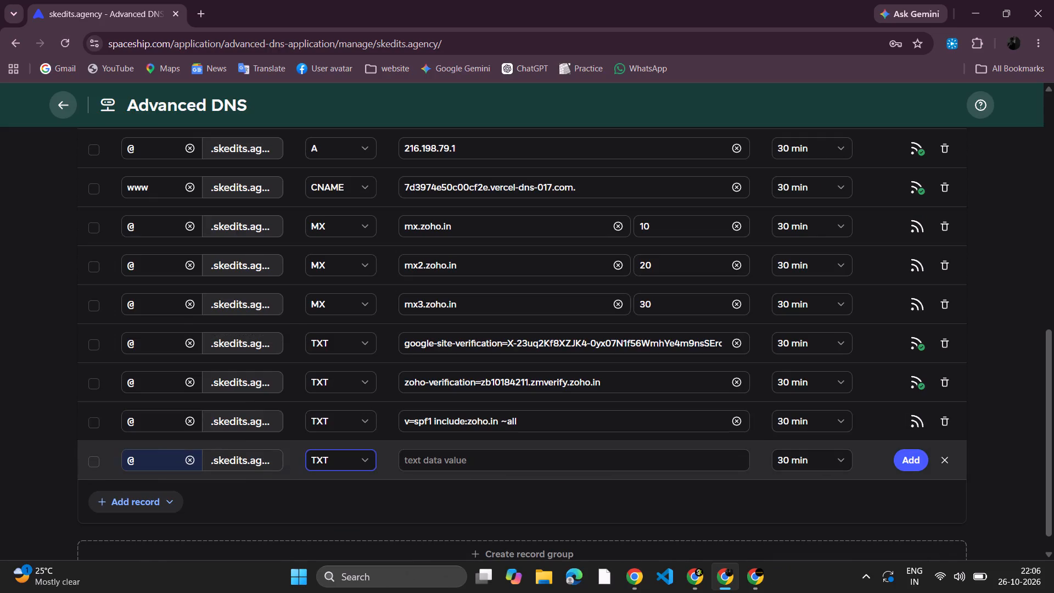
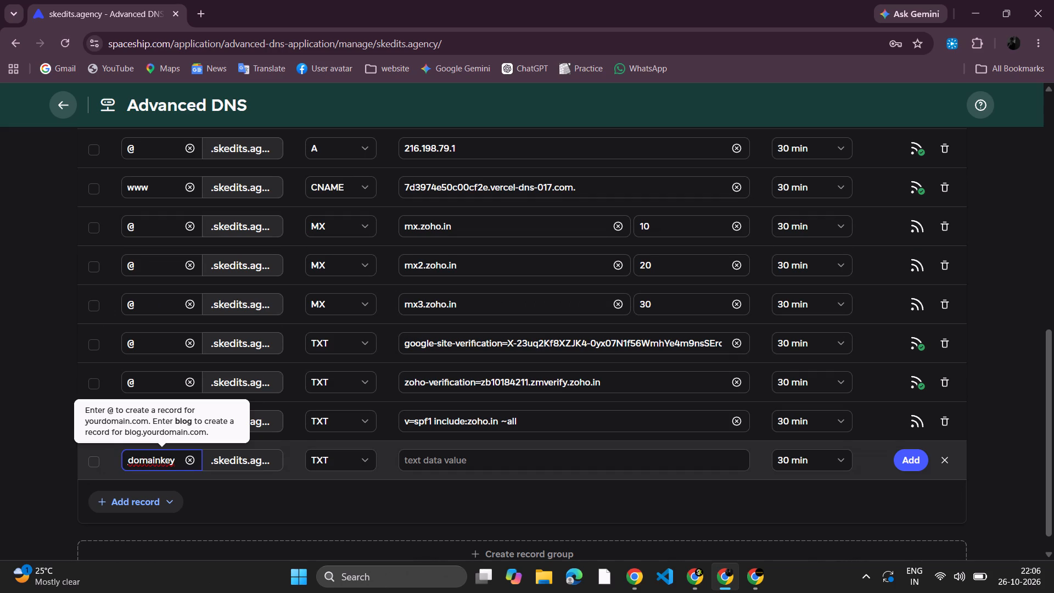
Replace the host name of the new, unsaved TXT record with the copied zmail._domainkey.
key("BackSpace")
key("BackSpace")
key("BackSpace")
key("BackSpace")
key("BackSpace")
key("BackSpace")
key("BackSpace")
key("BackSpace")
key("BackSpace")
key("BackSpace")
key("BackSpace")
key("BackSpace")
key("BackSpace")
key("BackSpace")
key("BackSpace")
key("BackSpace")
key("BackSpace")
key("BackSpace")
key("BackSpace")
key("BackSpace")
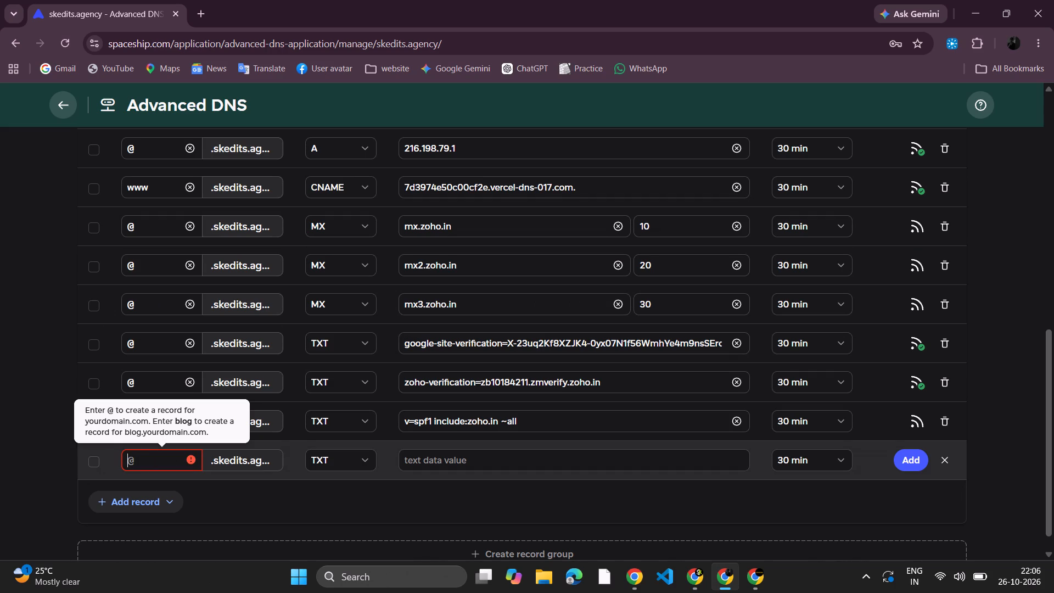
key("ctrl+v")
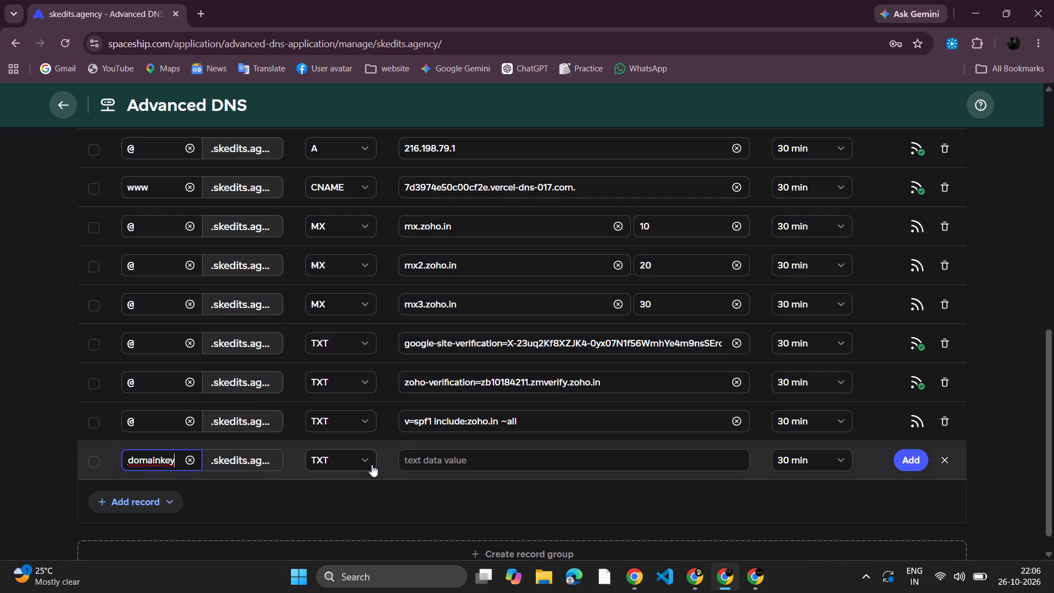
left_click(479, 464)
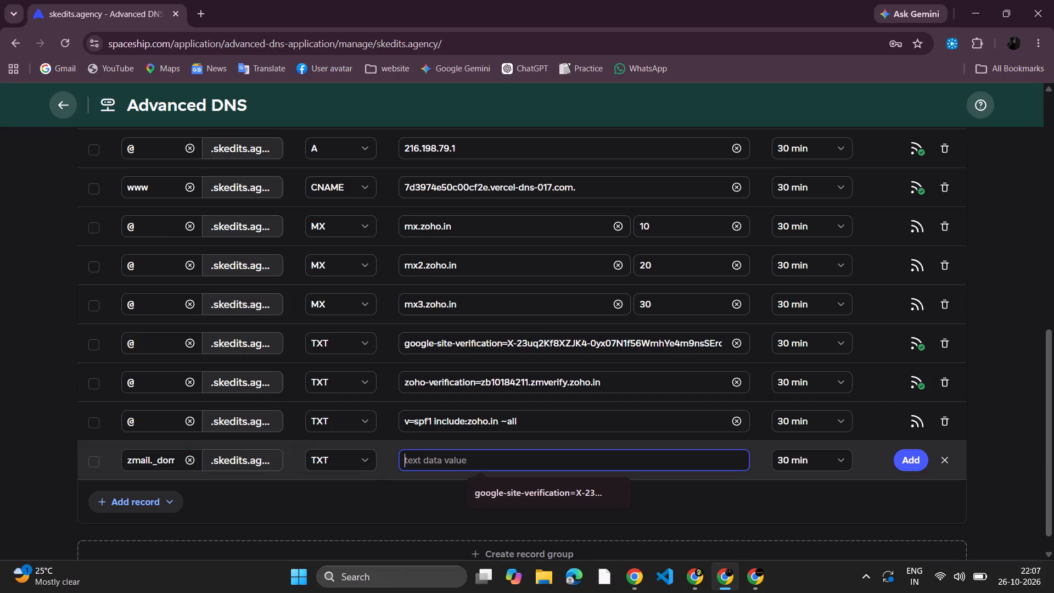
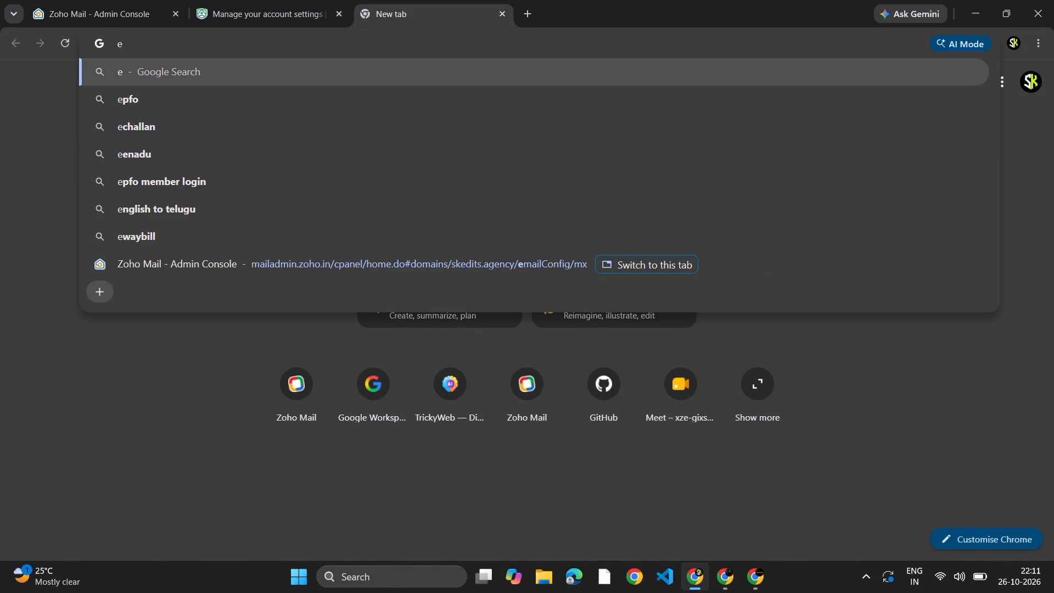
Search Google for "exams to get into central university" in the new browser tab.
key("x")
key("m")
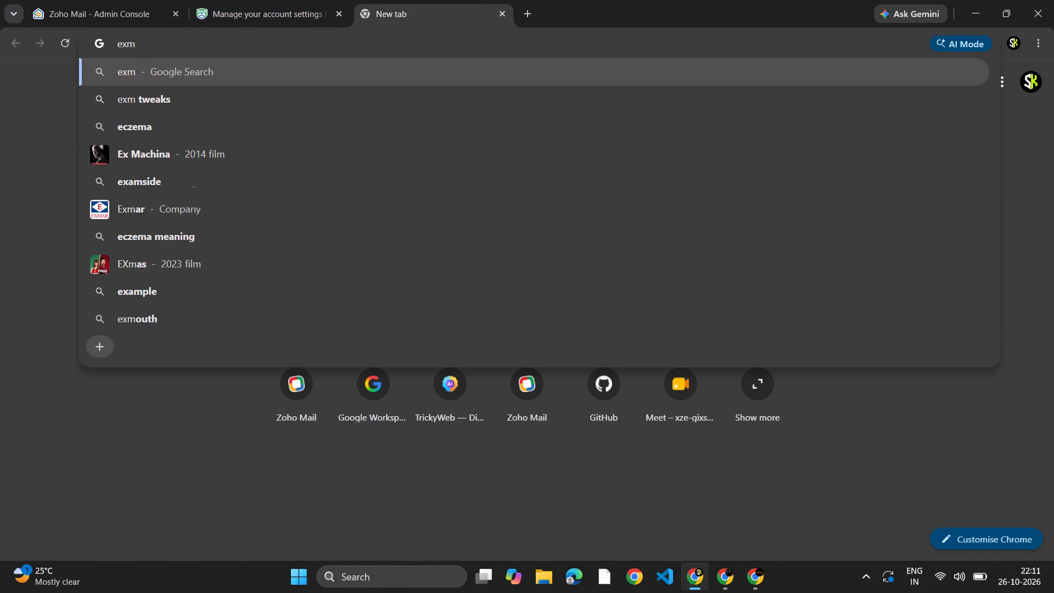
key("BackSpace")
type("as")
key("BackSpace")
type("ms to")
key("space")
type("get into")
key("space")
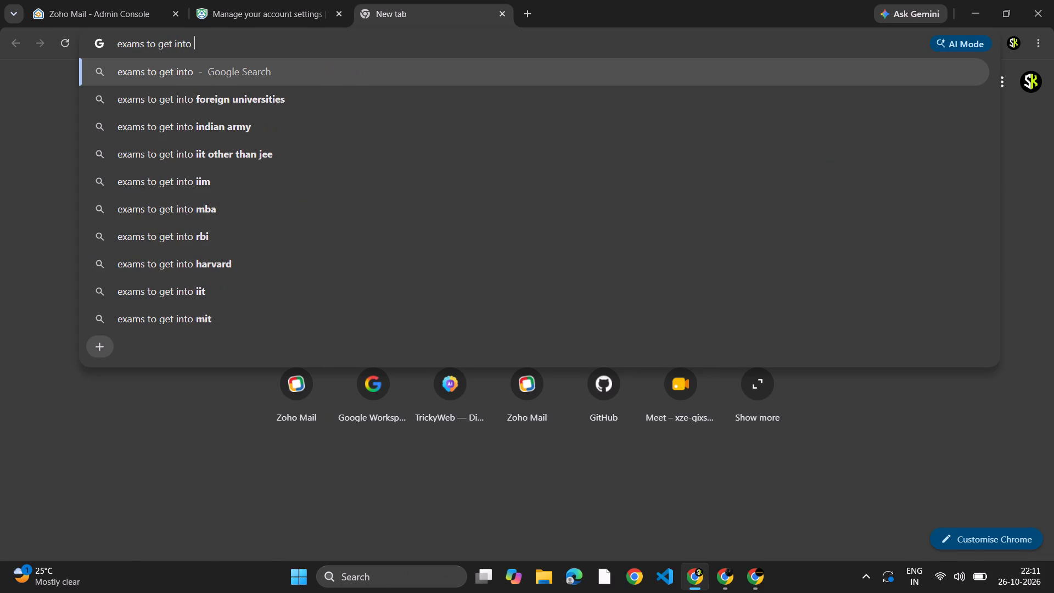
type("central")
key("space")
left_click(287, 134)
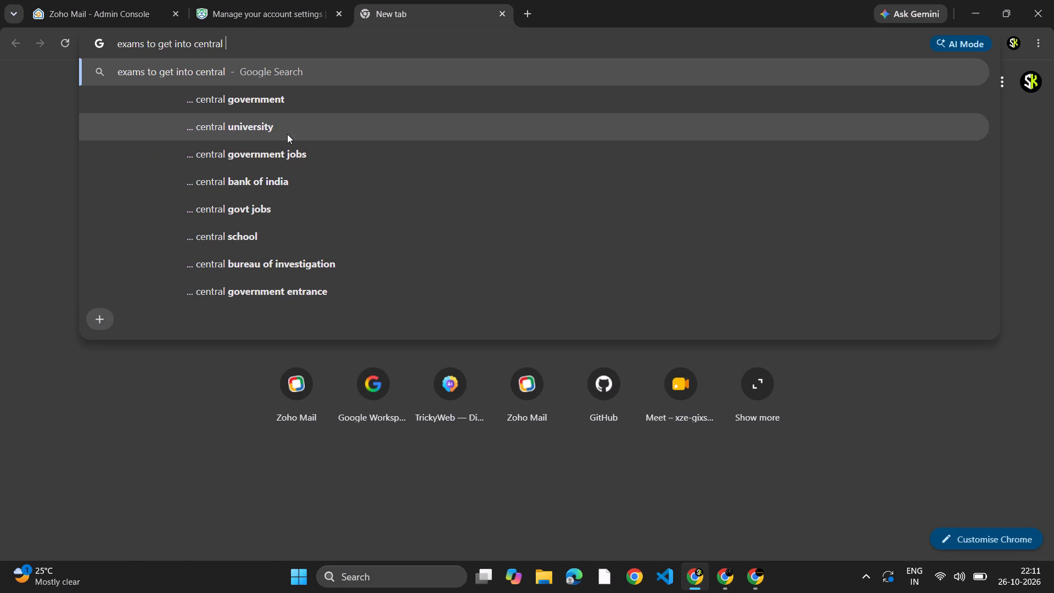
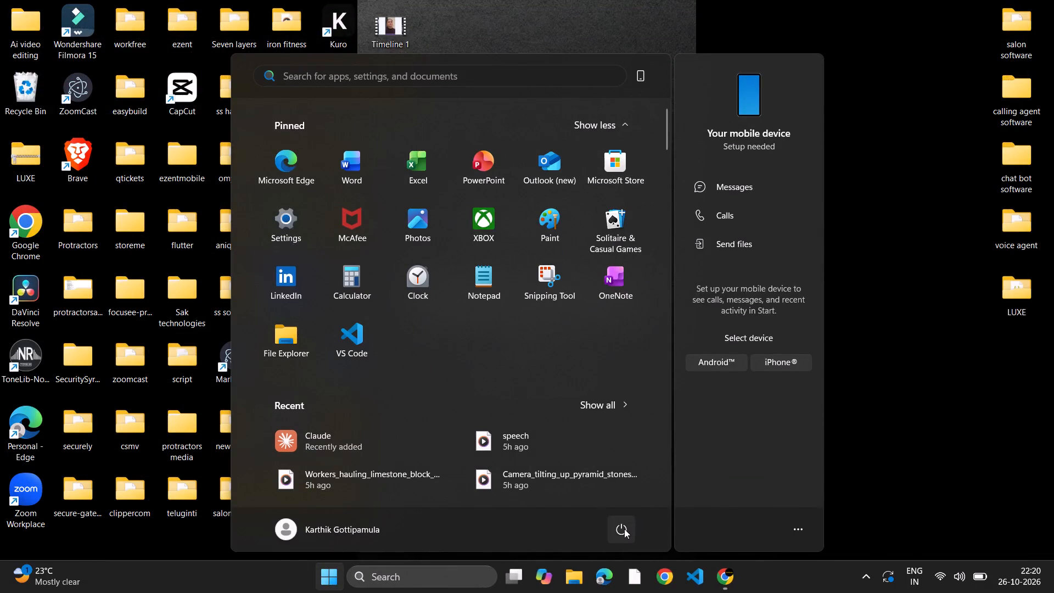
Open the Windows power options for shutting down the computer.
left_click(624, 529)
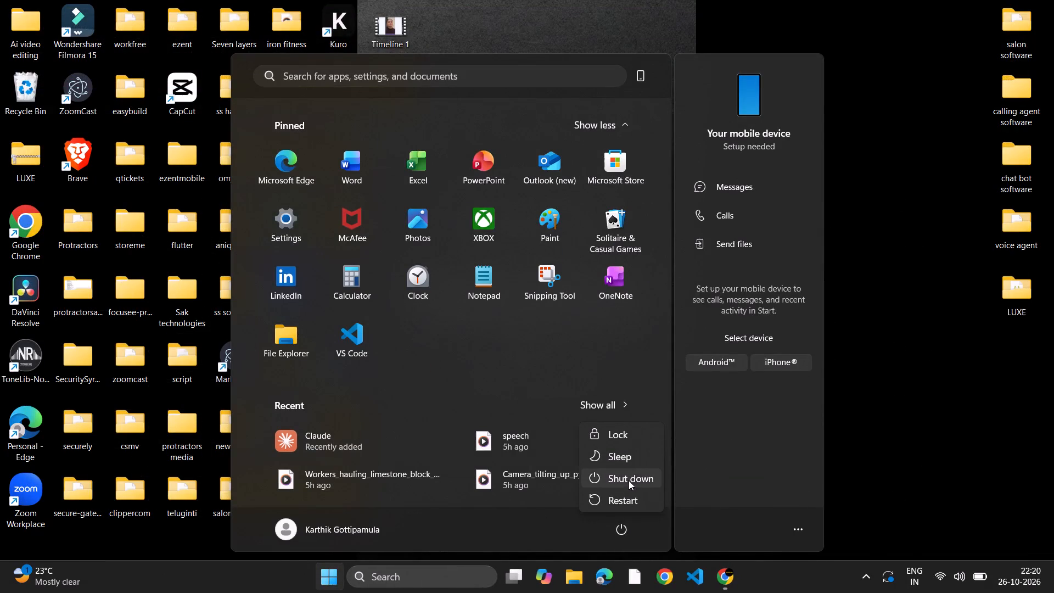